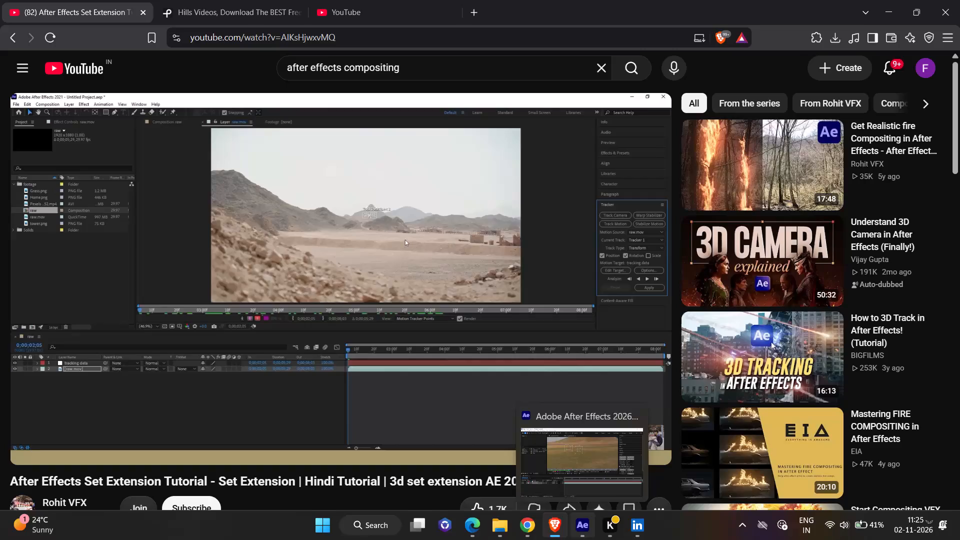
Play the set extension tutorial video and switch to After Effects.
key(space)
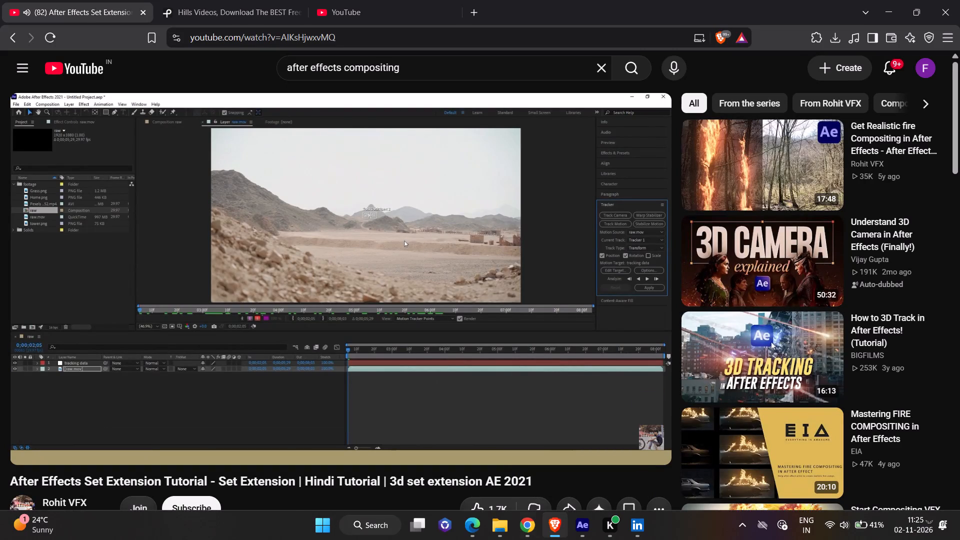
click(582, 522)
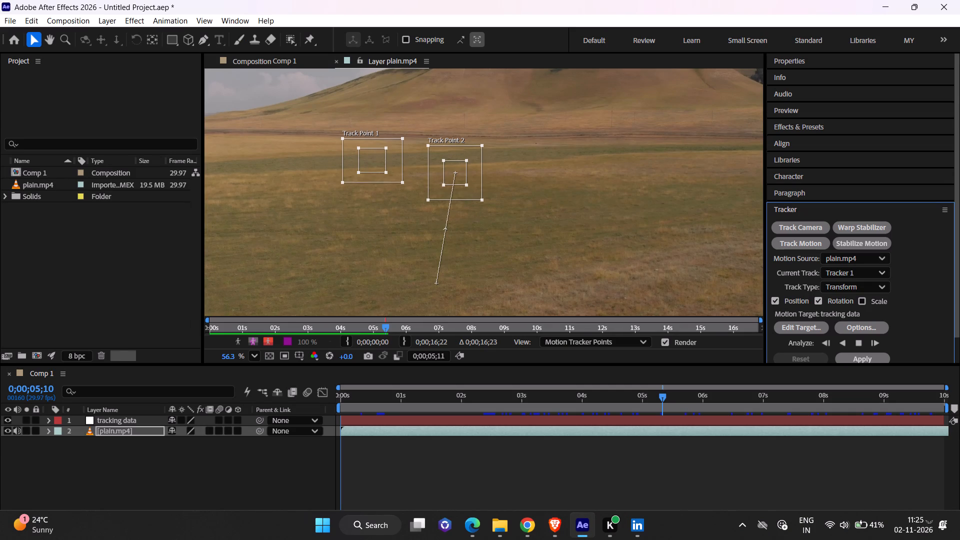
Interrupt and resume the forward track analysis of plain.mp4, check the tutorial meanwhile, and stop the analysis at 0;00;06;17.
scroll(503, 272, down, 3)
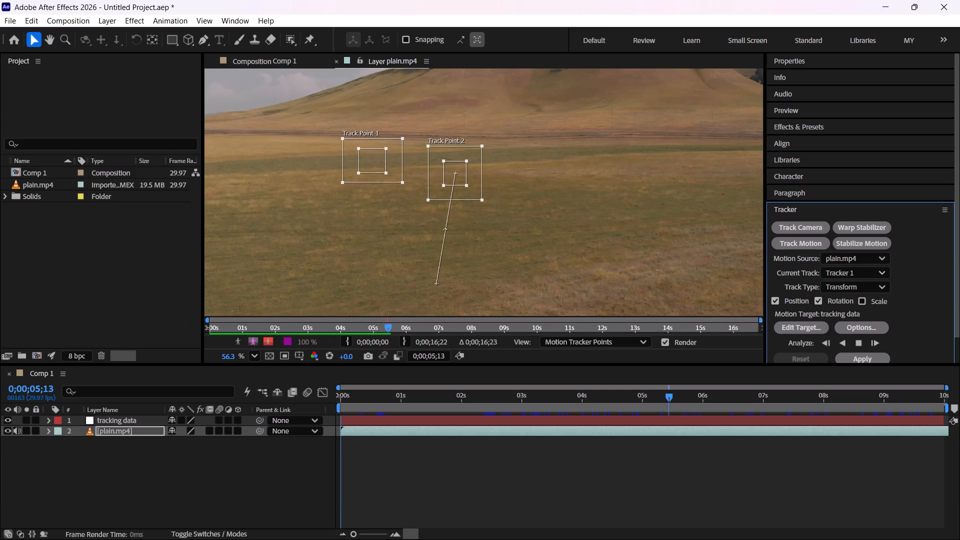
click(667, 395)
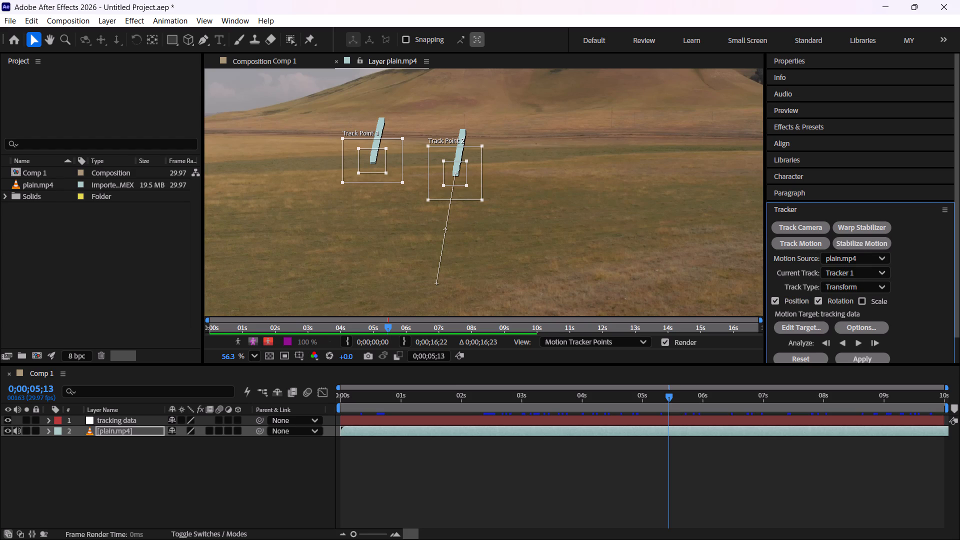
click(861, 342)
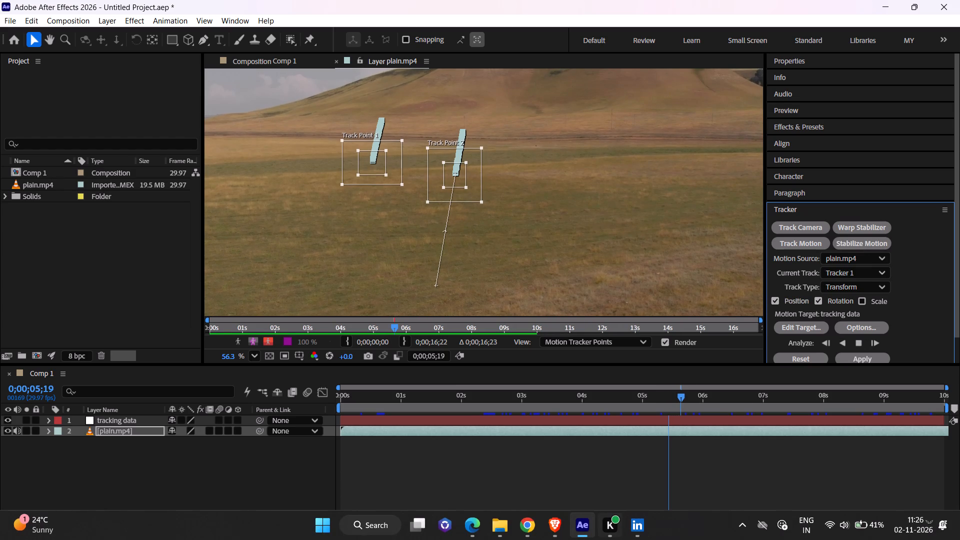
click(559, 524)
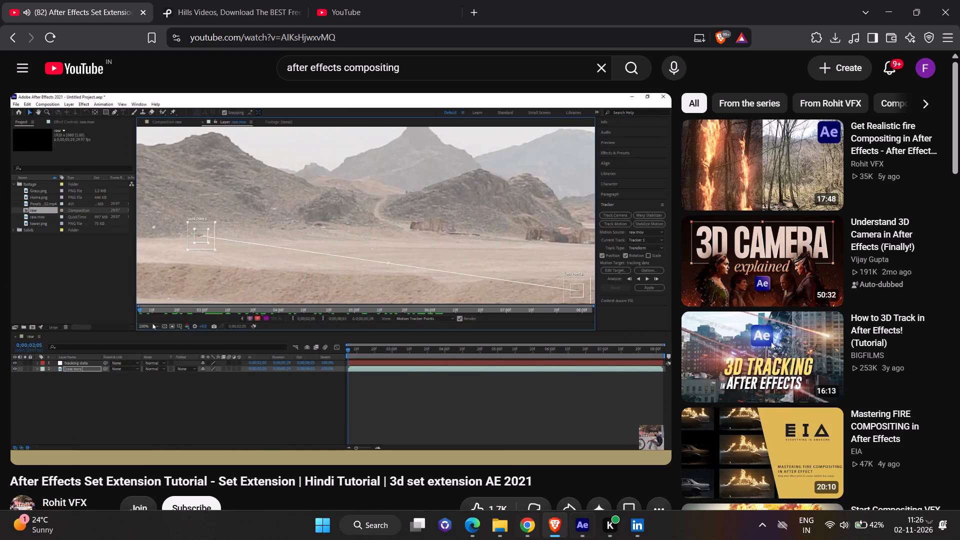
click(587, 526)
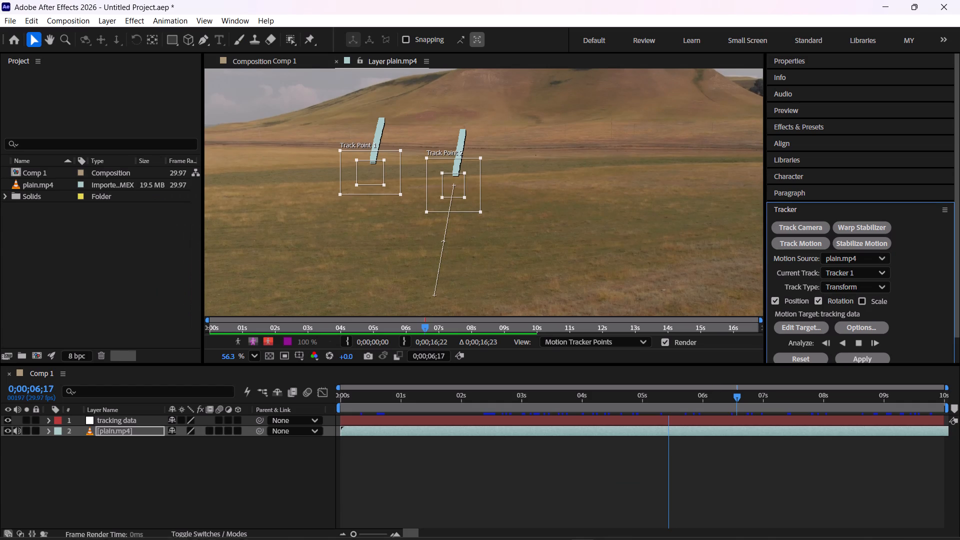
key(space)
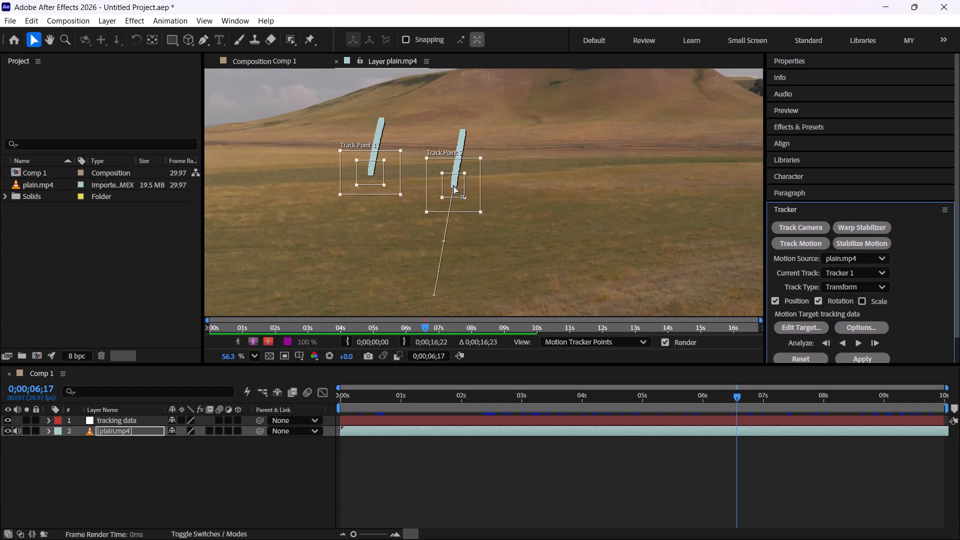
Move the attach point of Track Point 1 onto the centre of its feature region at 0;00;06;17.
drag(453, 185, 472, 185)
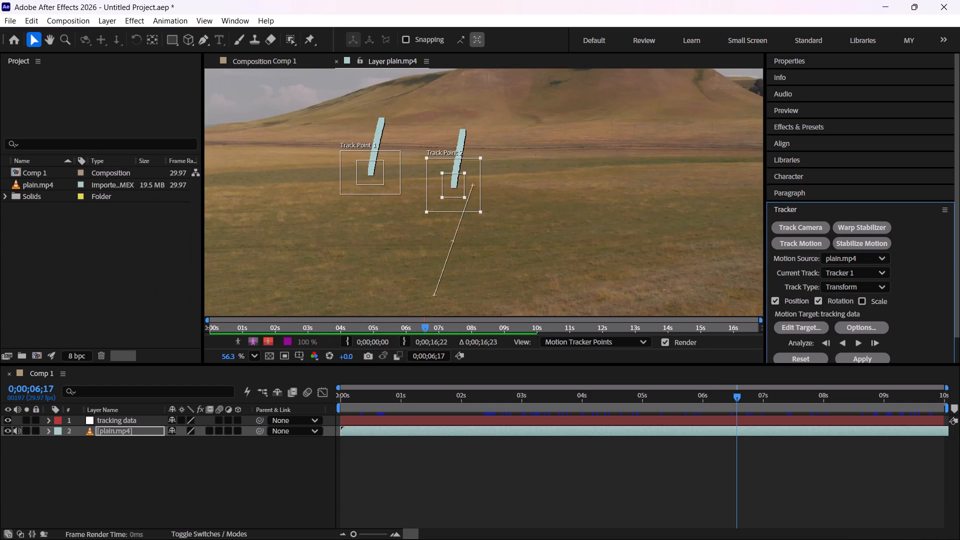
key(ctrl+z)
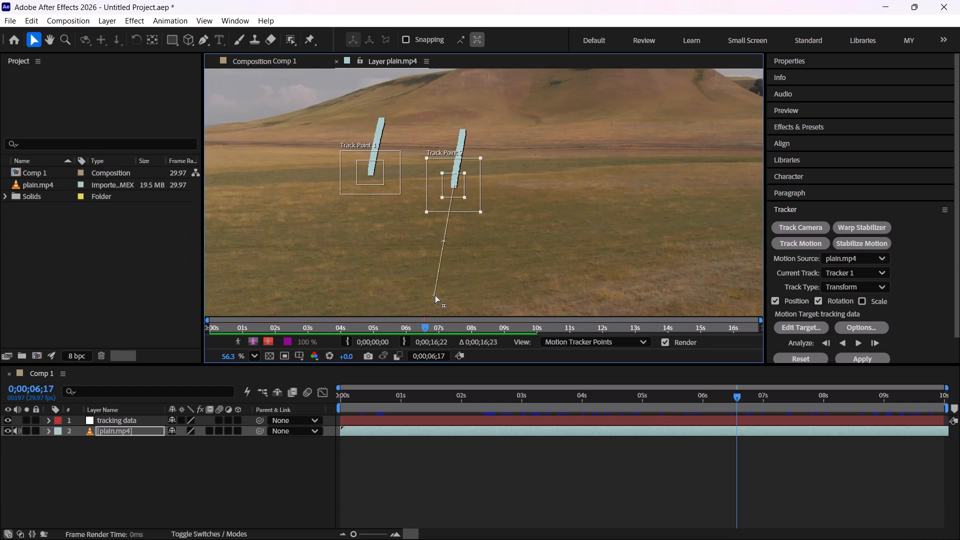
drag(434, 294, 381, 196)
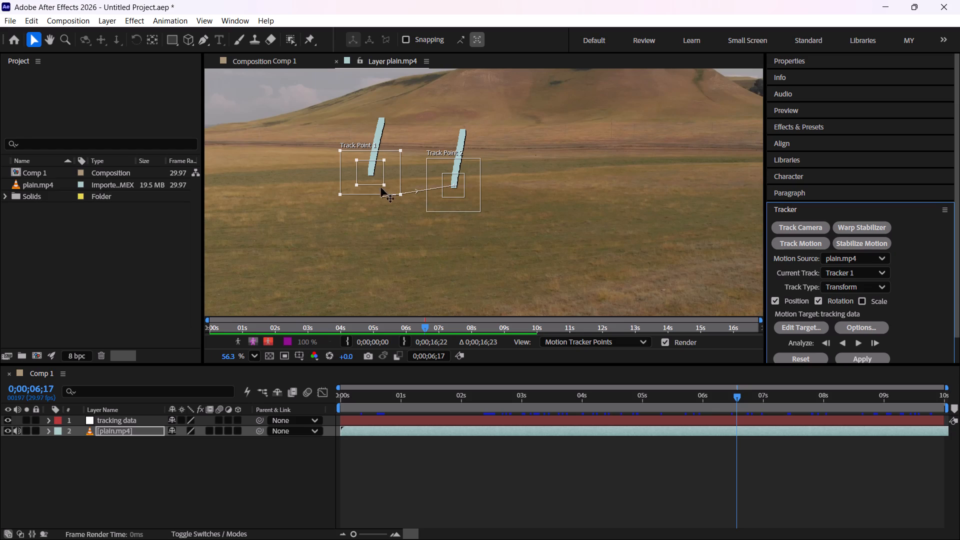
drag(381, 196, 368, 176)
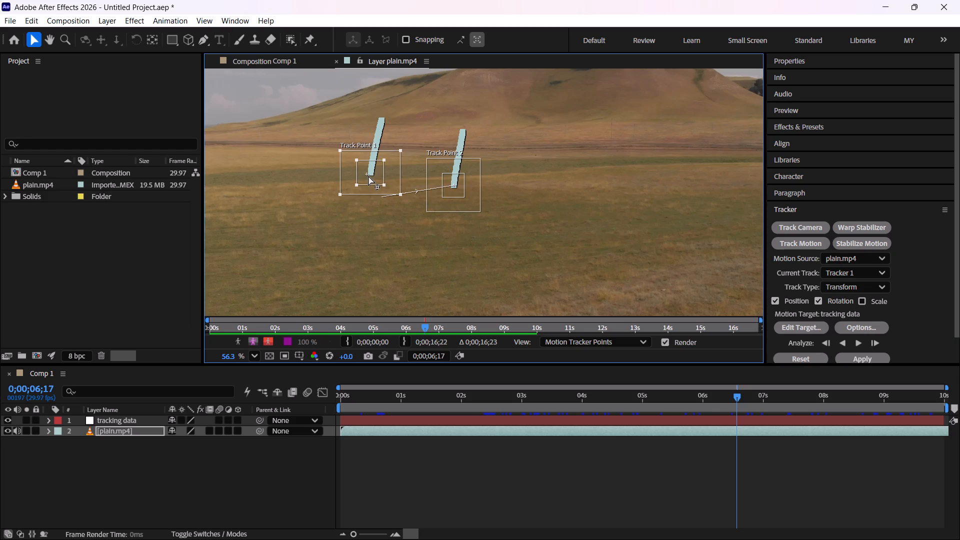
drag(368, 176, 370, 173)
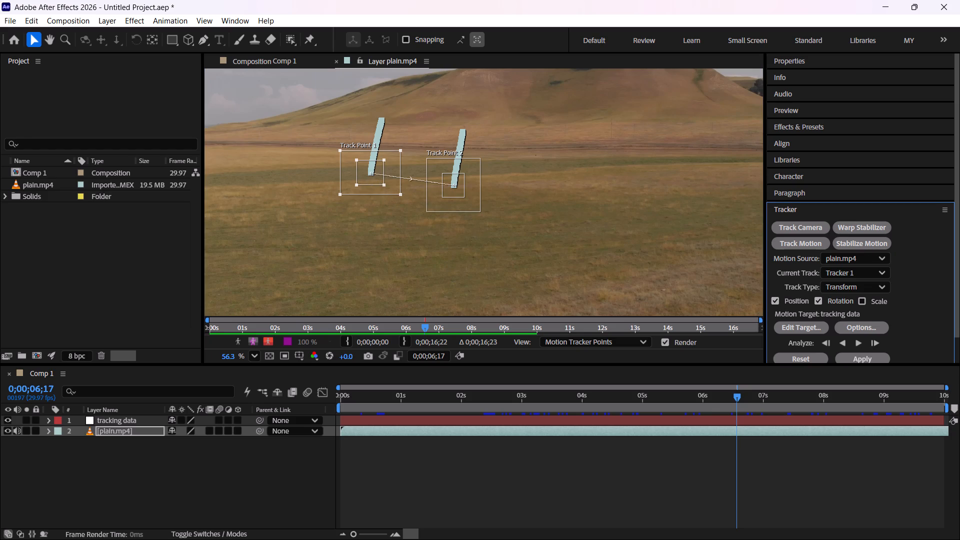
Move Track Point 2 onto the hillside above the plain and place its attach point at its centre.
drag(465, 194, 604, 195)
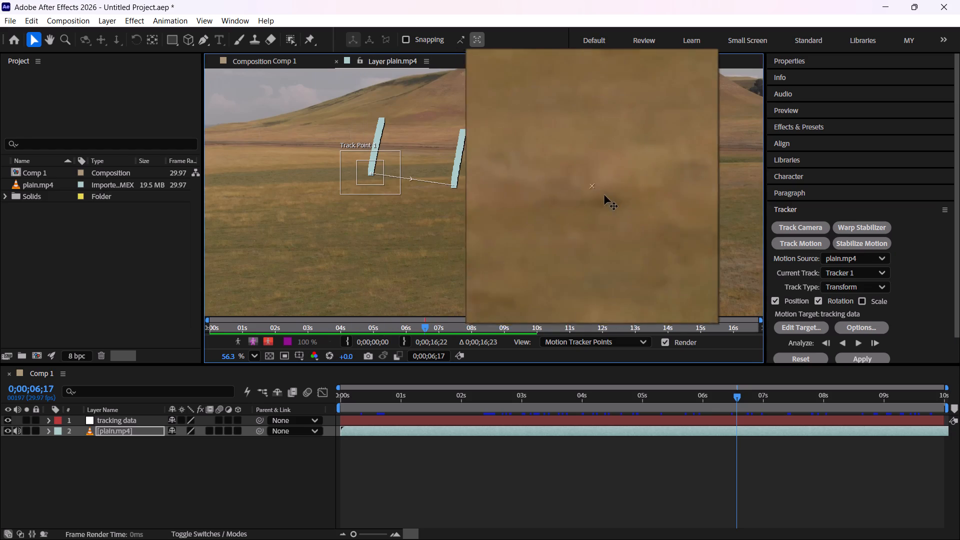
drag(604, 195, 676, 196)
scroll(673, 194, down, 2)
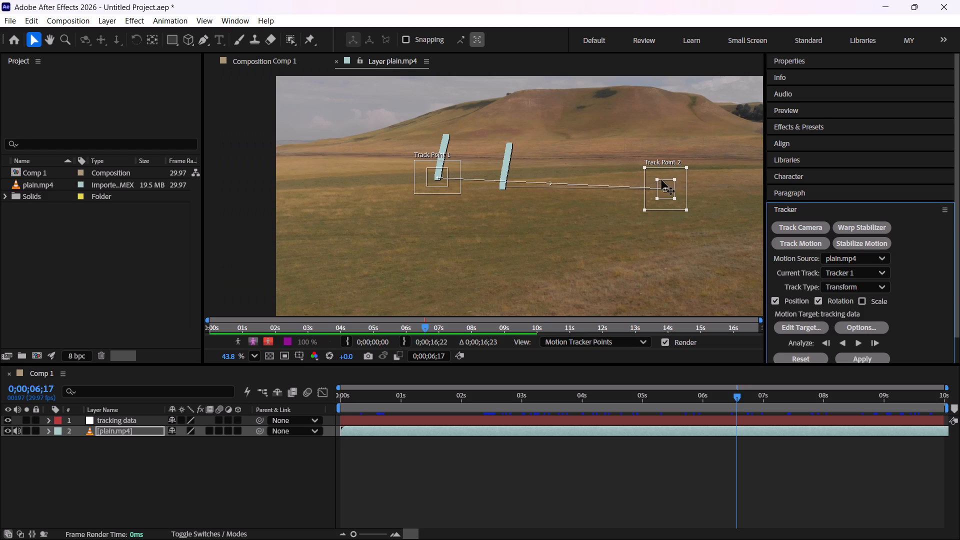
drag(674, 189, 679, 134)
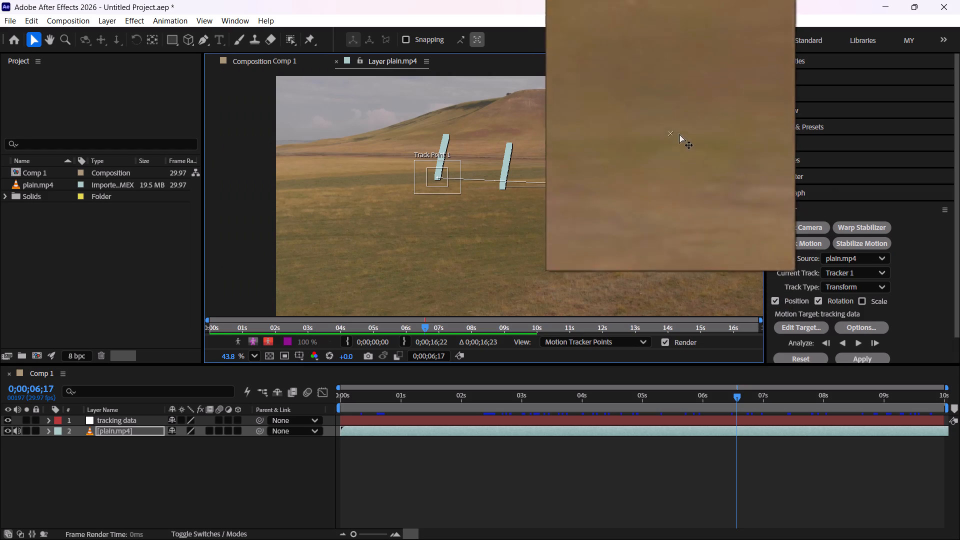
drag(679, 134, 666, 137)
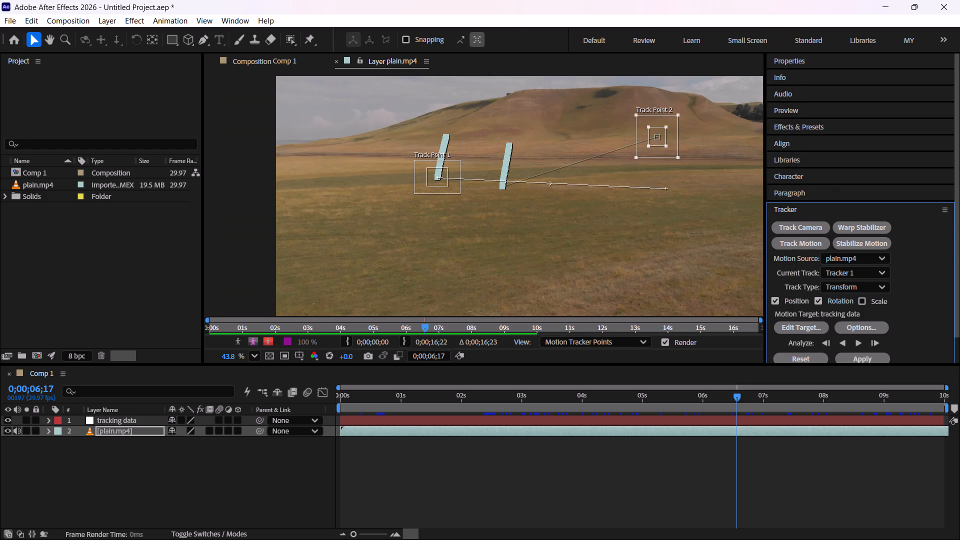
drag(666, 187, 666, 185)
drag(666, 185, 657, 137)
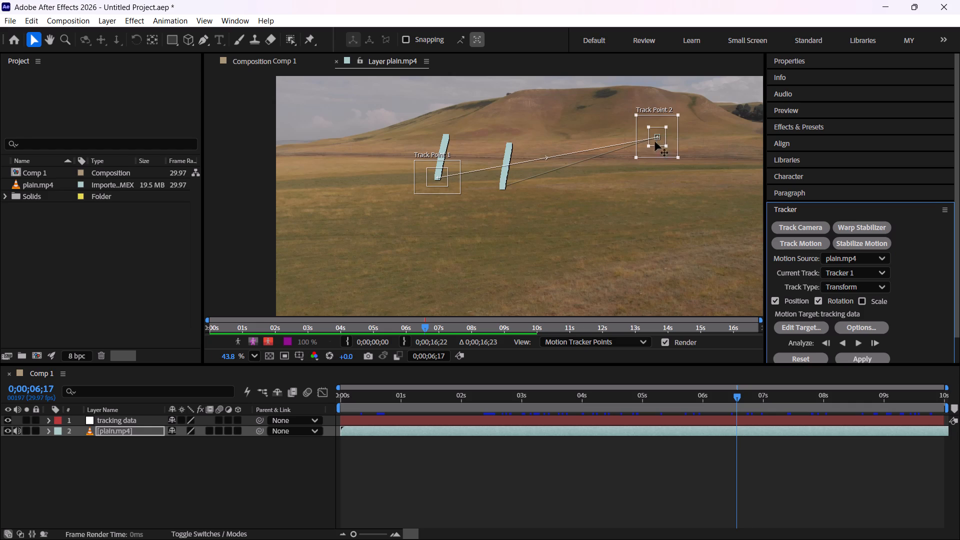
Return to 0;00;00;00 and reset the Tracker 1 analysis and track points.
drag(439, 394, 133, 405)
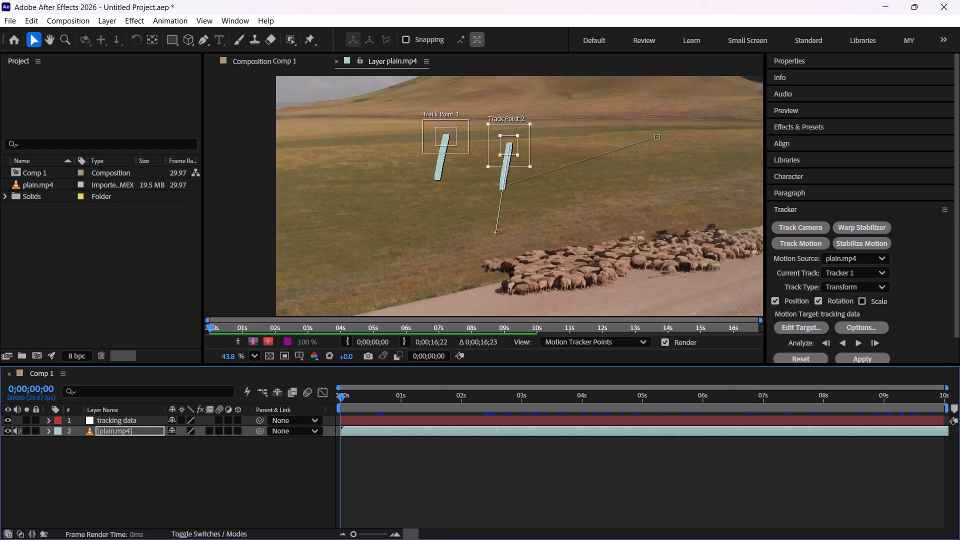
scroll(823, 301, down, 3)
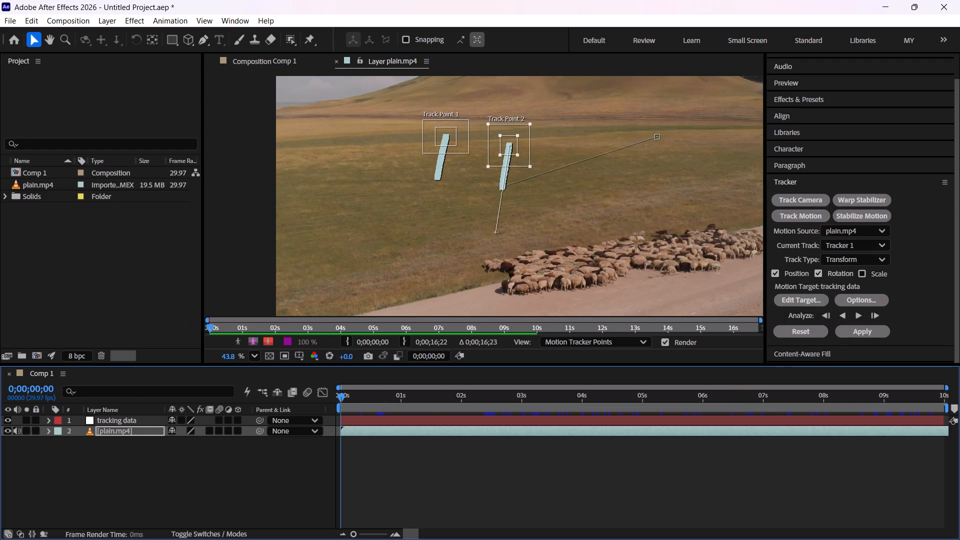
click(810, 329)
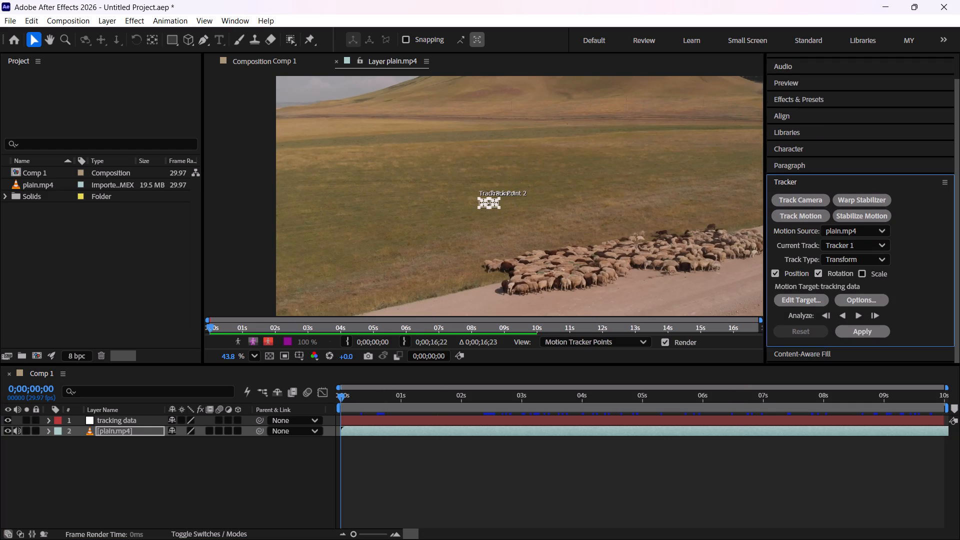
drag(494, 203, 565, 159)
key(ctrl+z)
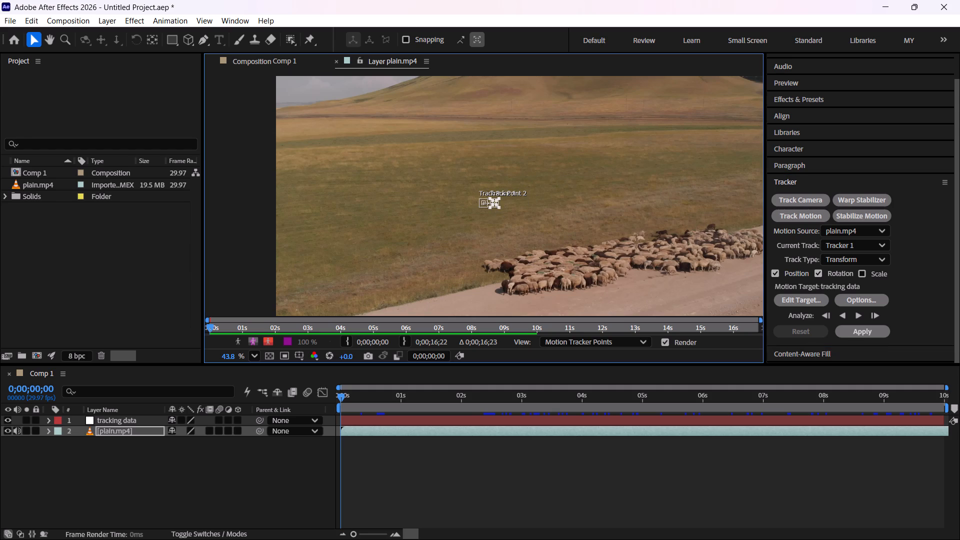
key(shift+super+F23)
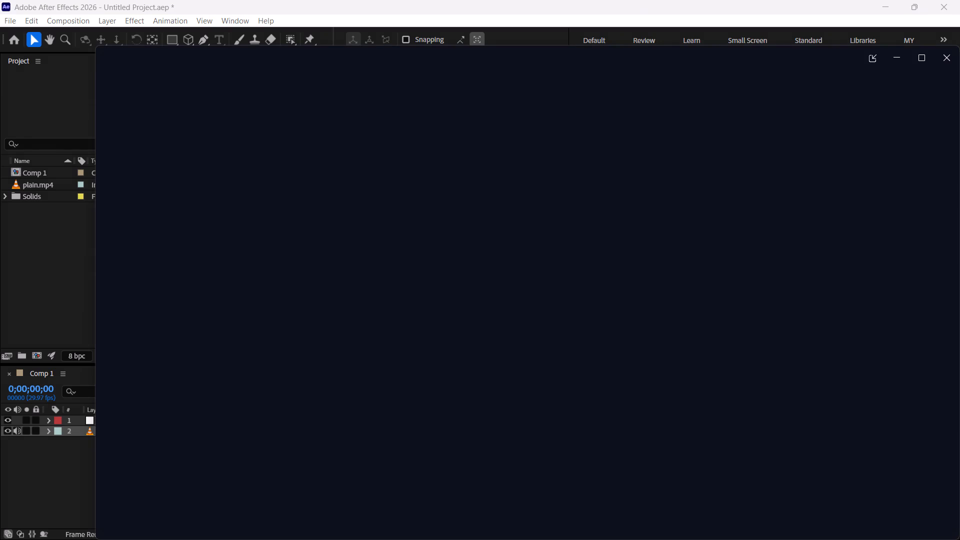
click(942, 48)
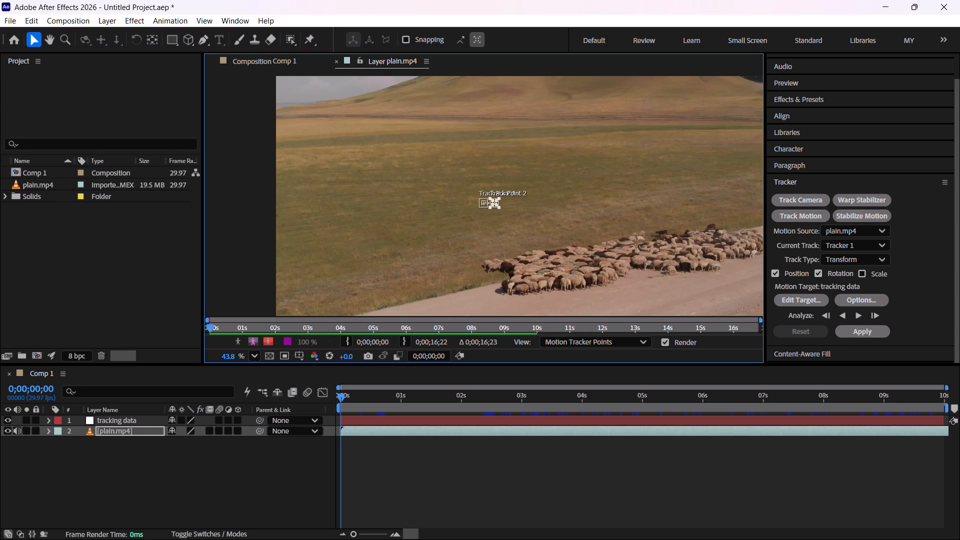
Move Track Point 1 away from Track Point 2, across the grass toward the far edge of the field.
key(ctrl+equal)
key(ctrl+equal)
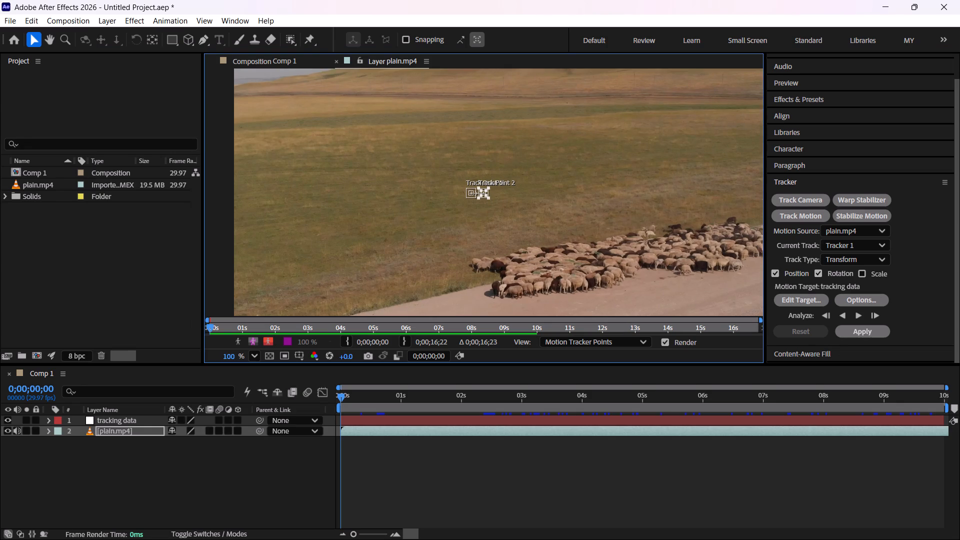
key(ctrl+equal)
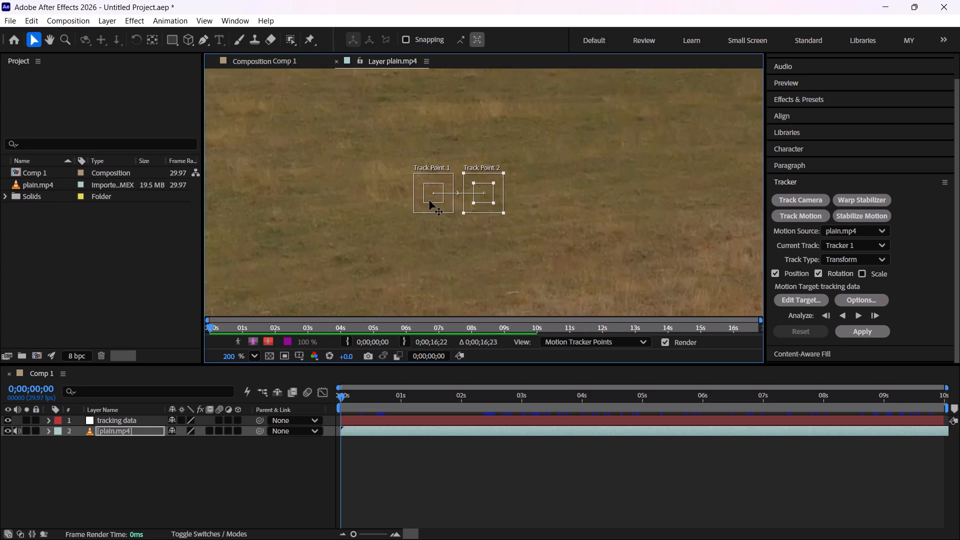
drag(437, 183, 374, 163)
click(374, 163)
scroll(374, 162, down, 3)
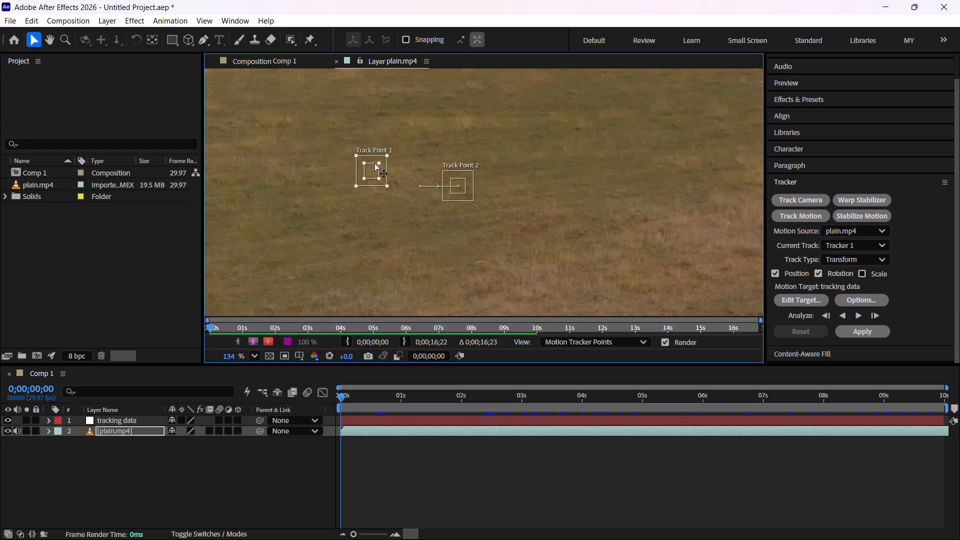
drag(374, 162, 270, 77)
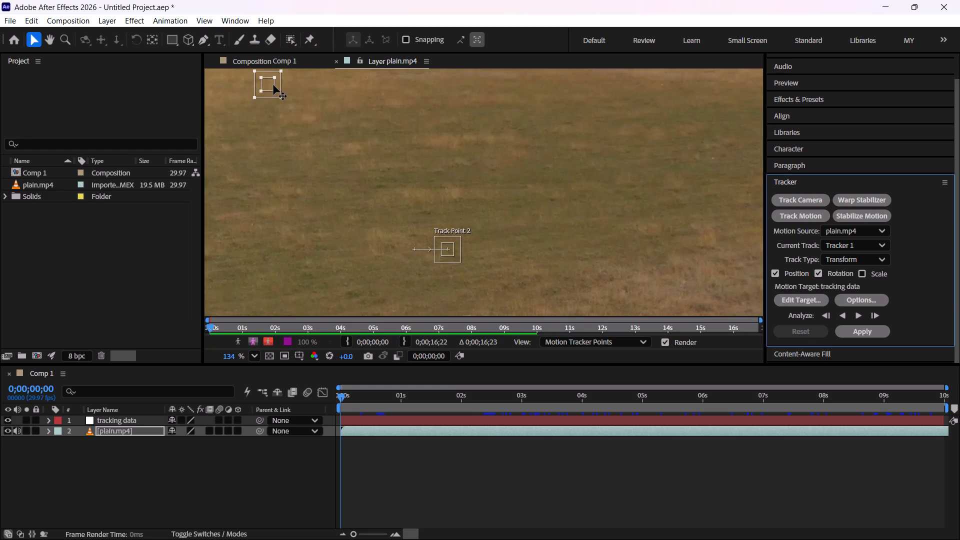
scroll(271, 79, down, 6)
middle_drag(383, 157, 488, 272)
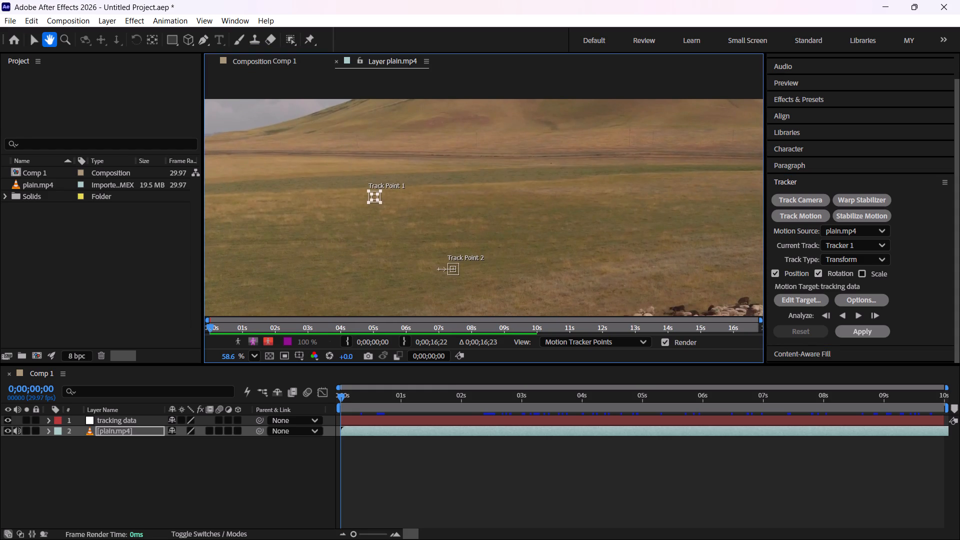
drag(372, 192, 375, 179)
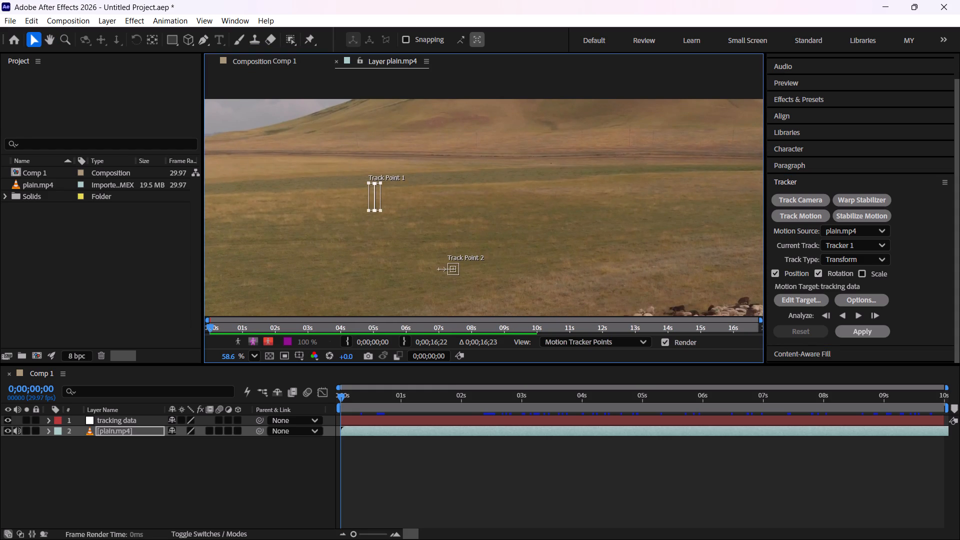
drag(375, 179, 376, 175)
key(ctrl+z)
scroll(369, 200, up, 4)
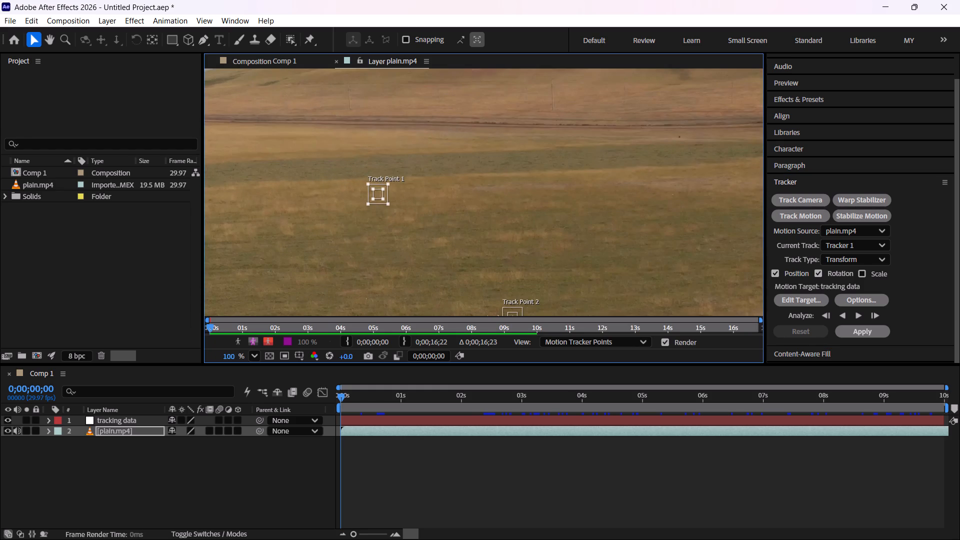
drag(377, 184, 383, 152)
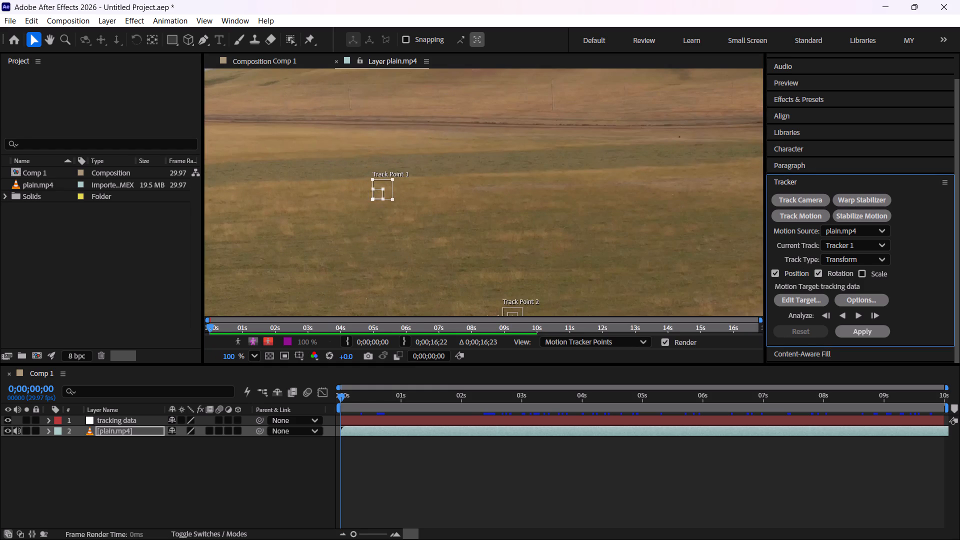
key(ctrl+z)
Move Track Point 1 onto the darker green grass band near the far edge of the field.
scroll(365, 206, up, 3)
drag(383, 187, 329, 151)
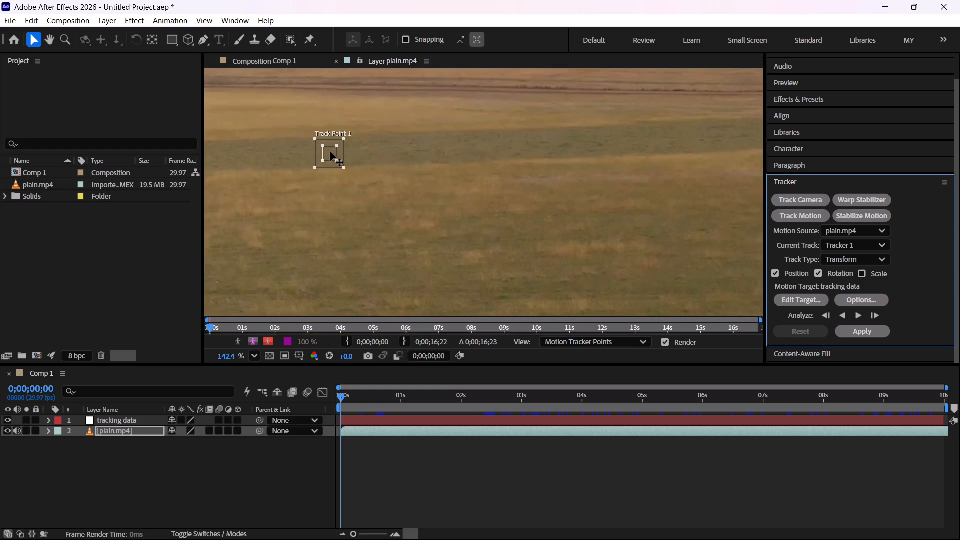
scroll(346, 162, down, 5)
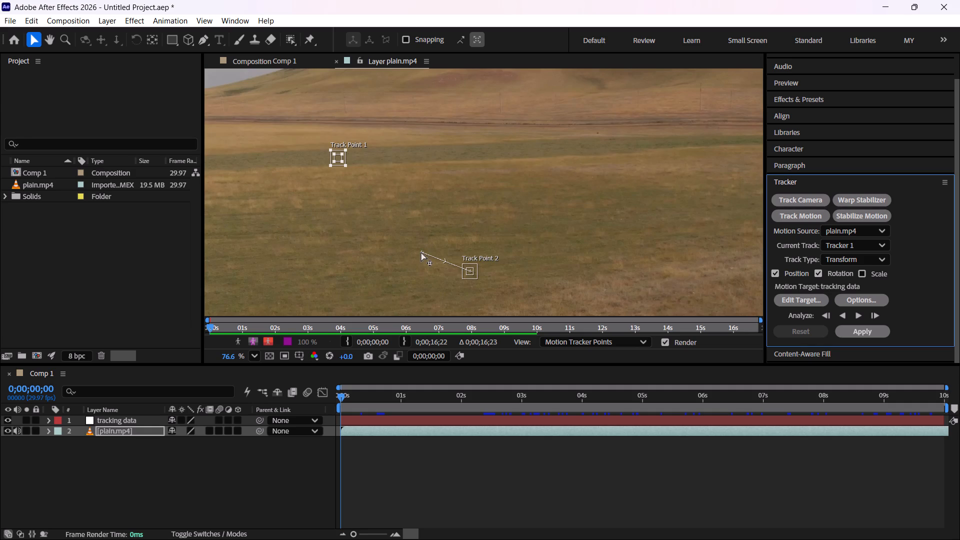
Place Track Point 1's attach point at the centre of its feature region on the darker grass band.
drag(421, 252, 336, 157)
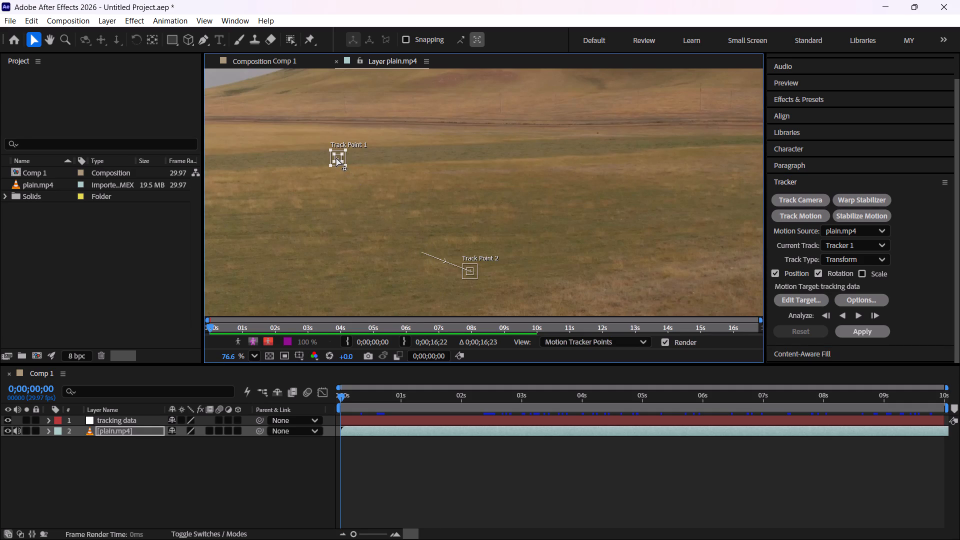
drag(336, 157, 337, 157)
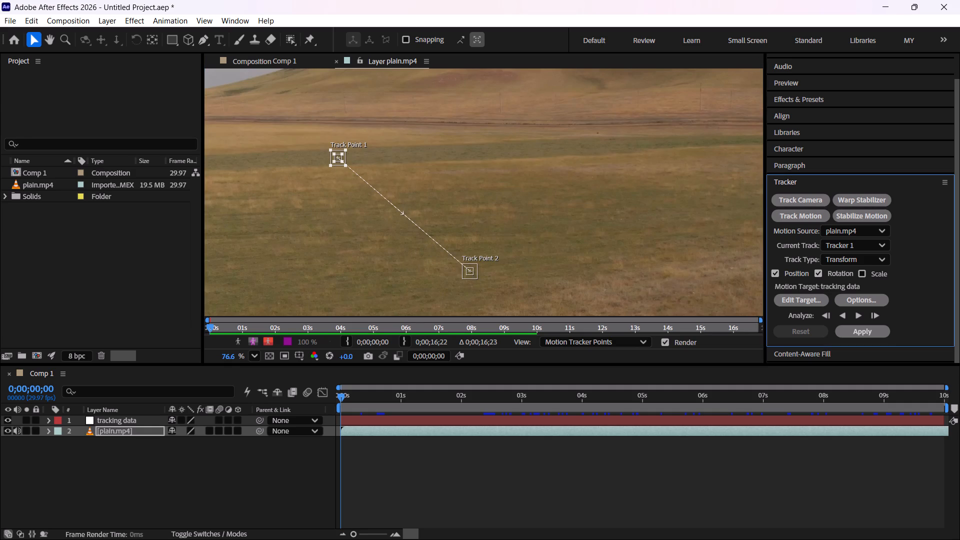
Move Track Point 2 onto the hillside just above the dirt tracks and place its attach point at its centre.
drag(473, 270, 498, 228)
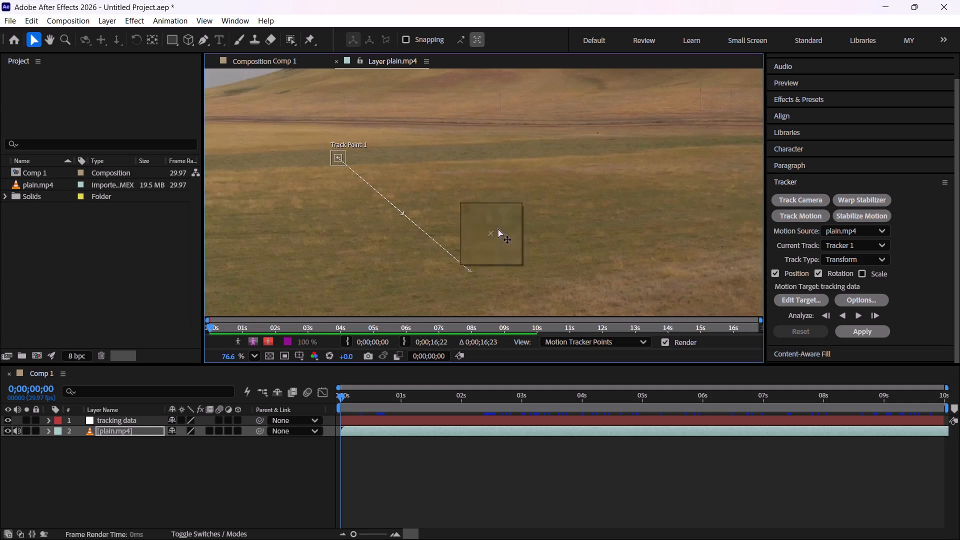
drag(498, 228, 697, 107)
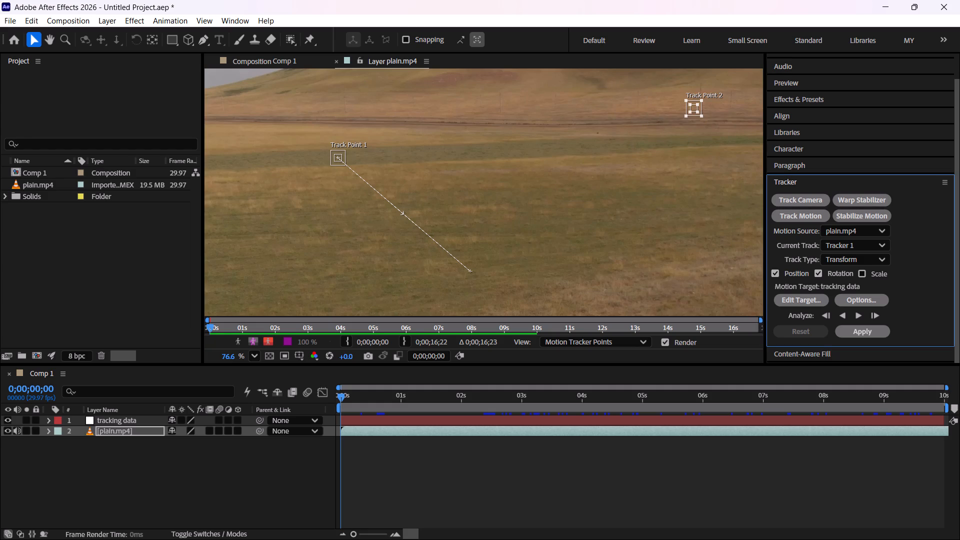
drag(470, 269, 593, 183)
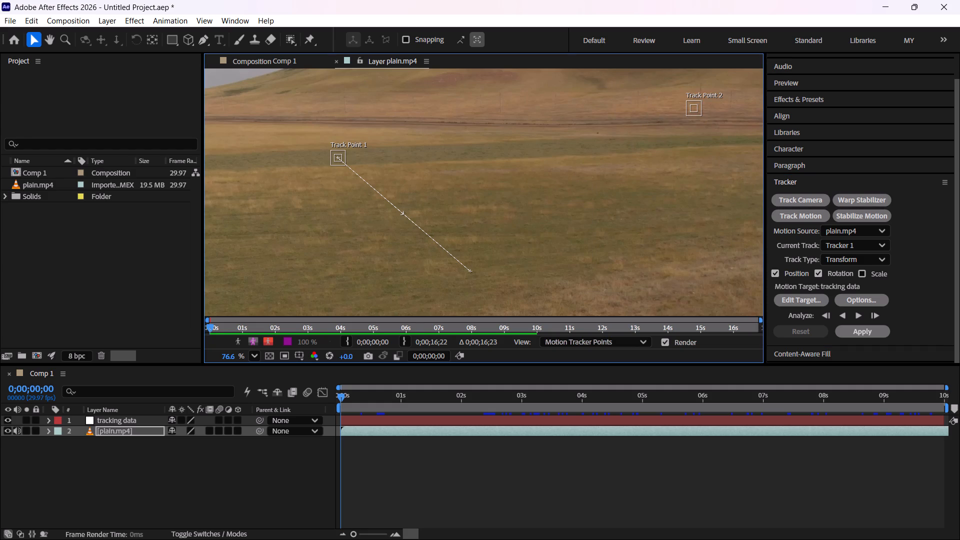
drag(470, 272, 691, 108)
drag(691, 108, 693, 108)
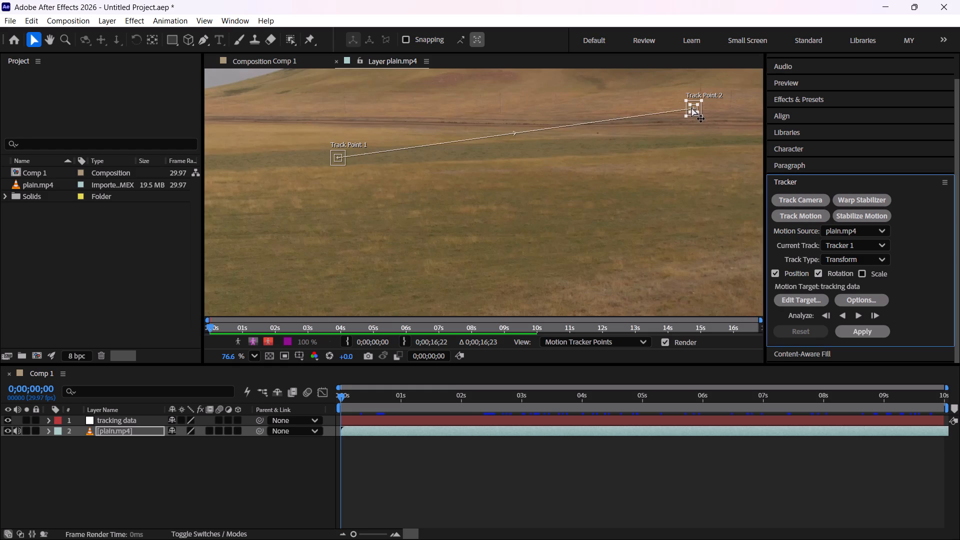
Return to 0;00;00;00 and analyze Tracker 1 forward through the whole plain.mp4 clip.
scroll(480, 202, down, 7)
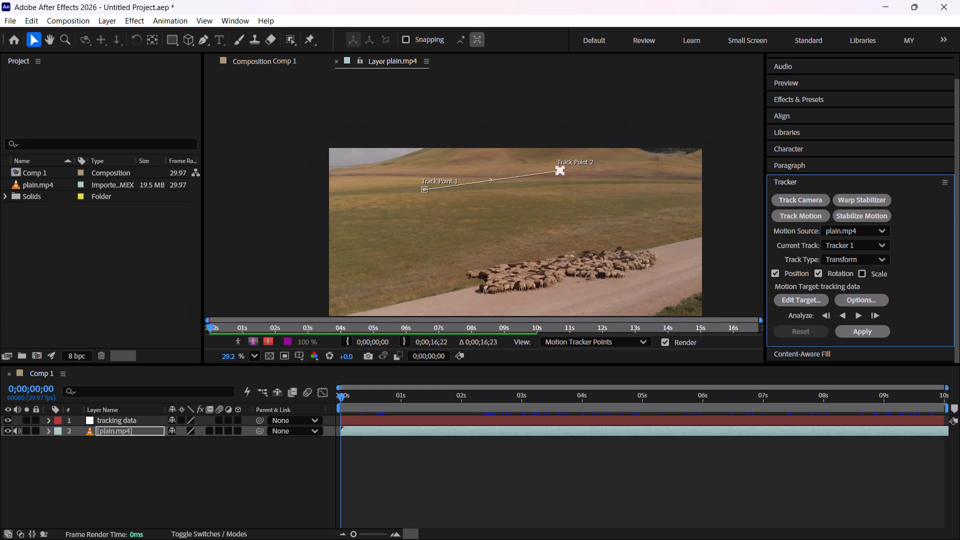
scroll(469, 227, up, 1)
scroll(469, 227, down, 1)
drag(402, 394, 277, 402)
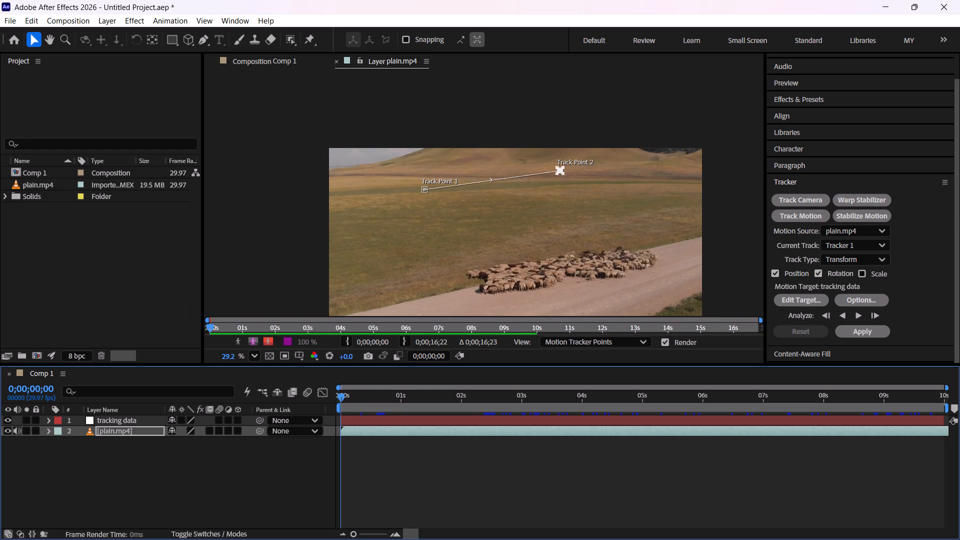
key(space)
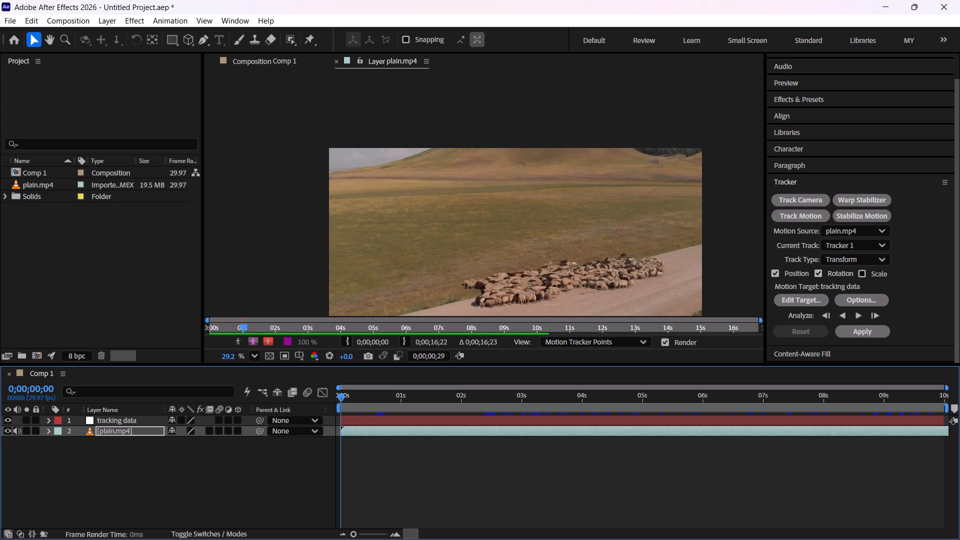
click(347, 394)
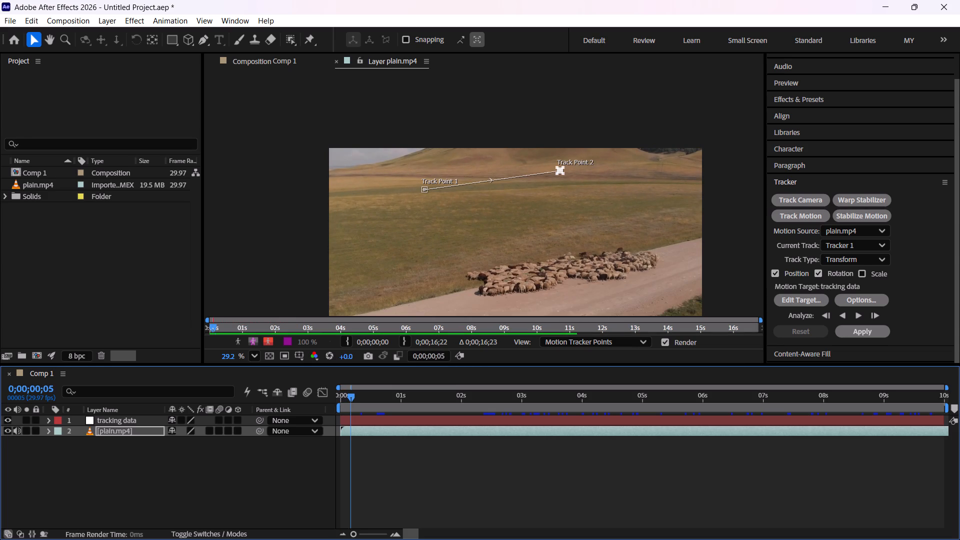
drag(352, 394, 291, 393)
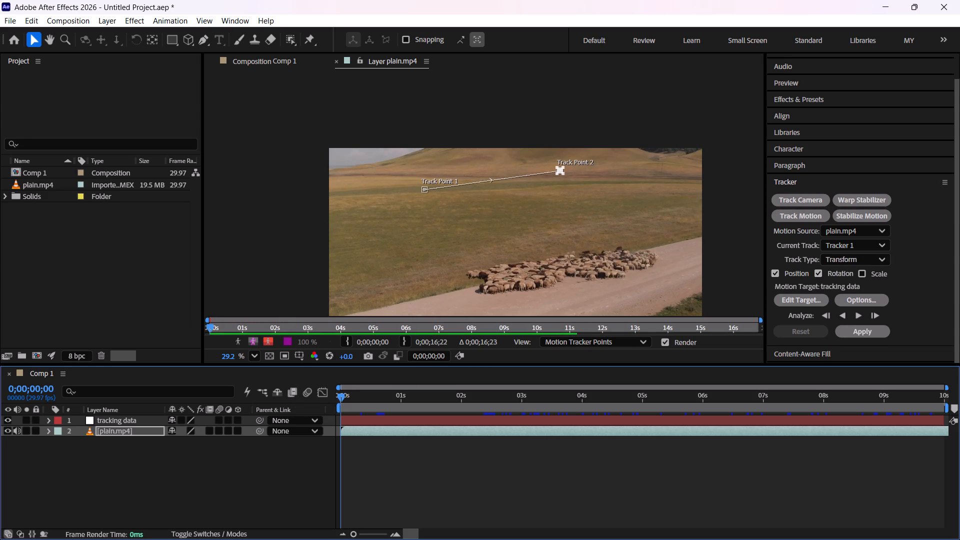
click(856, 316)
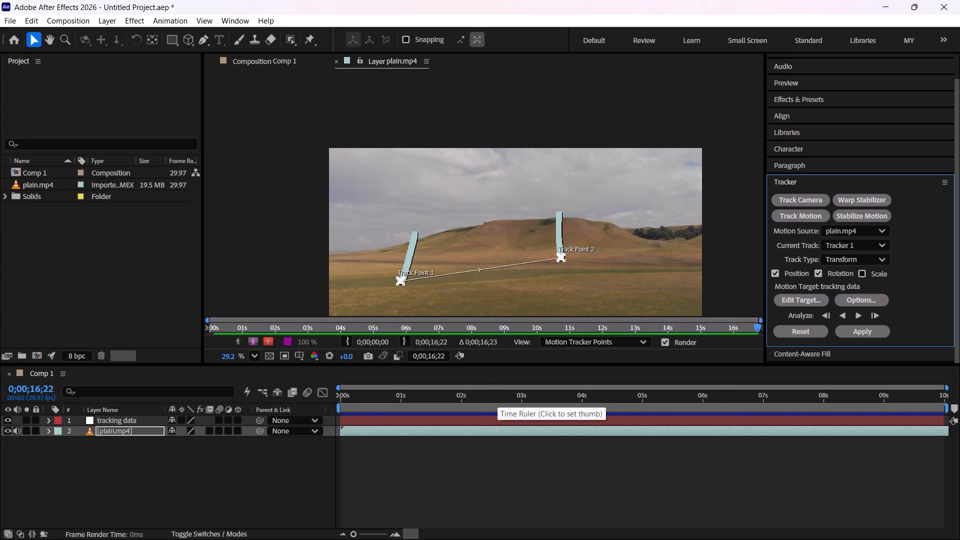
Play the tracked clip briefly from the start to check it, select the tracking data layer, and return to 0;00;00;00.
drag(499, 395, 170, 361)
key(space)
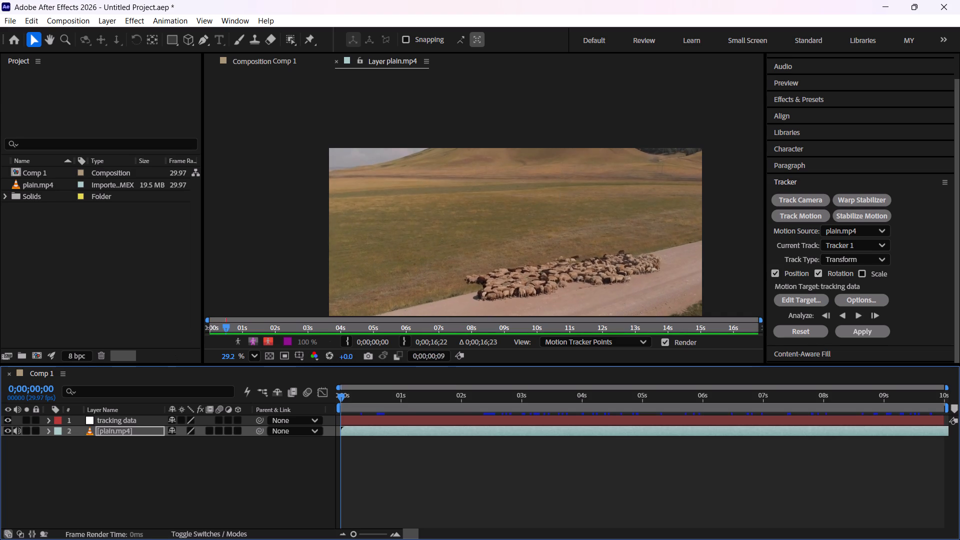
key(space)
click(385, 420)
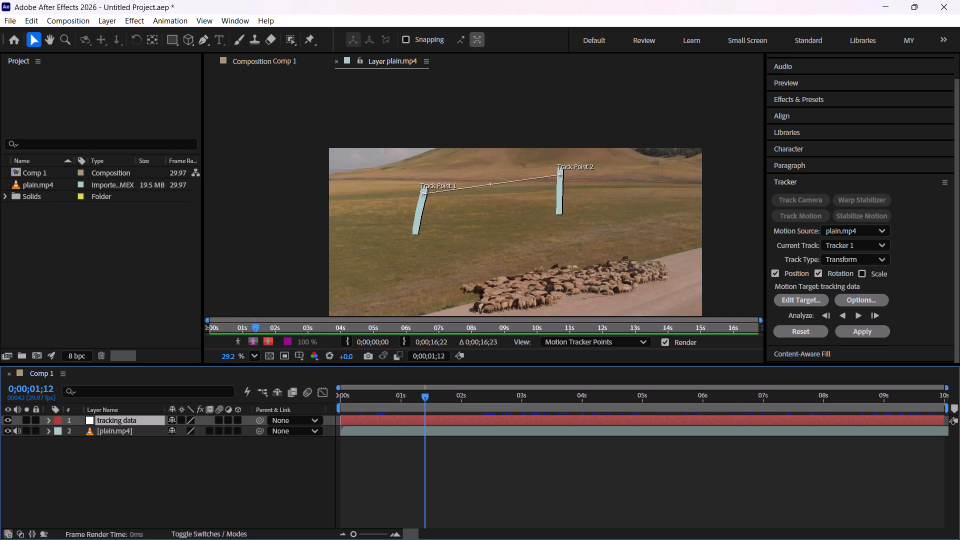
drag(390, 399, 226, 393)
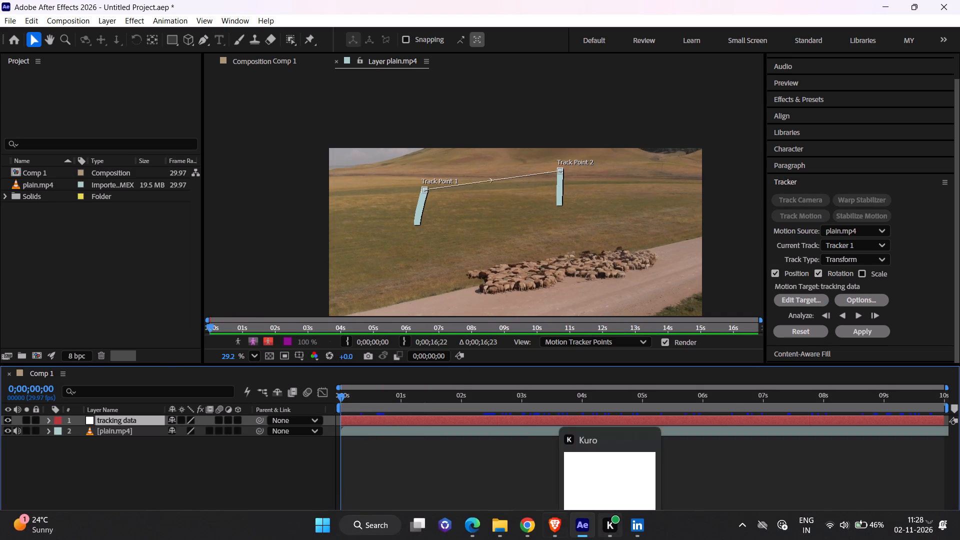
Switch to the set extension tutorial in Brave and replay it from about 3:21, where the tracker is analyzed forward.
click(578, 528)
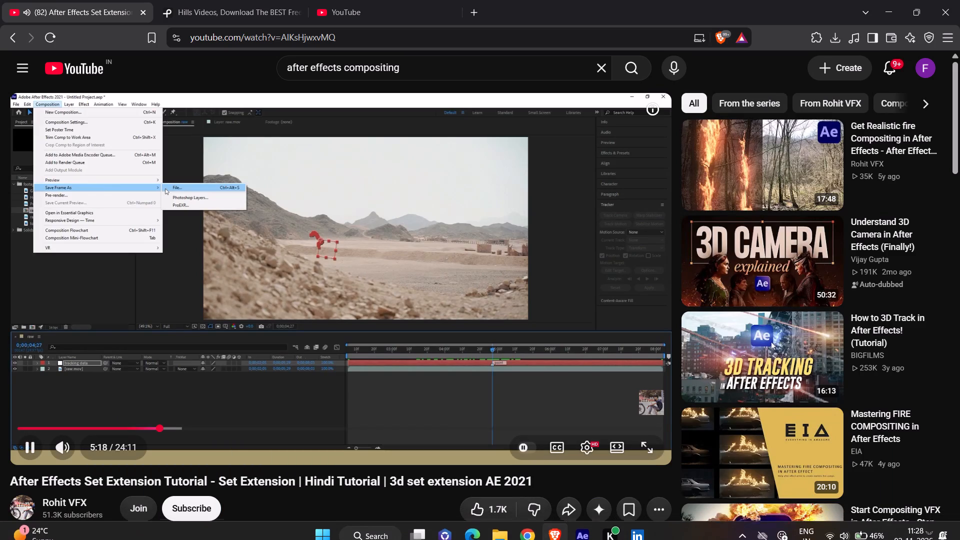
click(136, 426)
key(space)
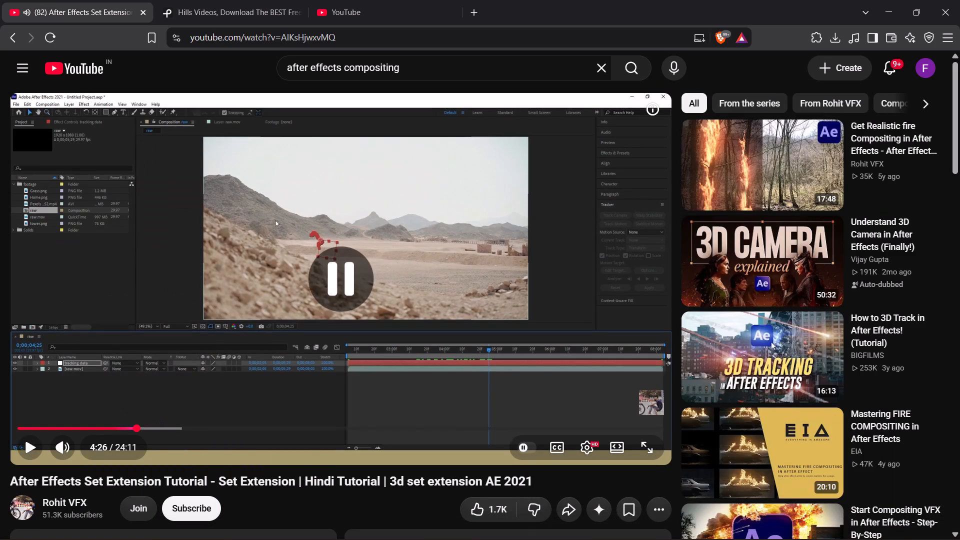
click(107, 421)
key(space)
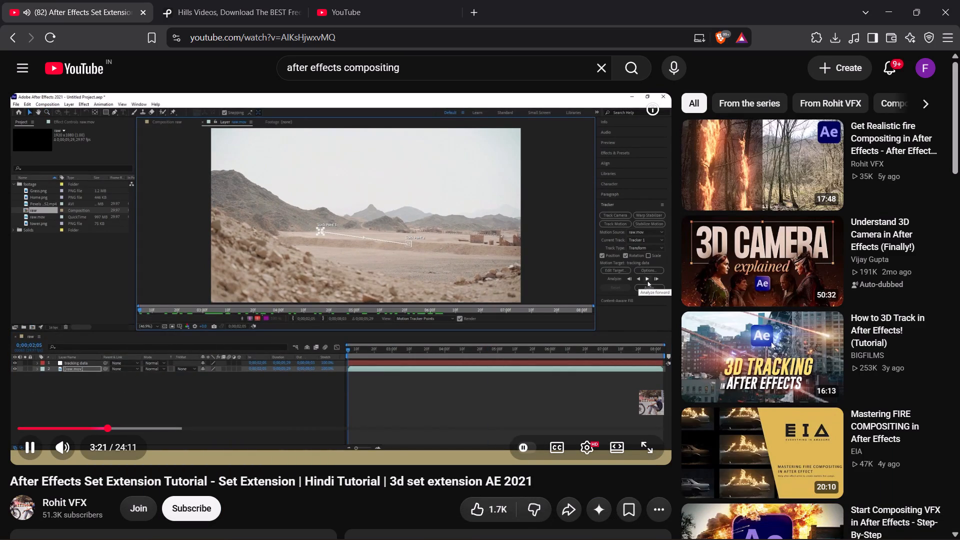
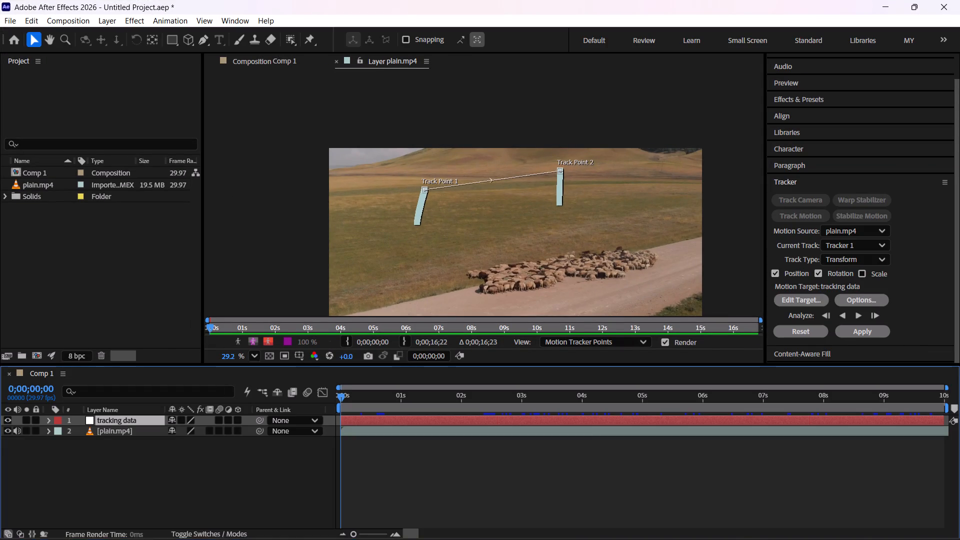
Confirm the tracking data layer as Tracker 1's motion target, checking the setting against the tutorial in Brave.
click(807, 301)
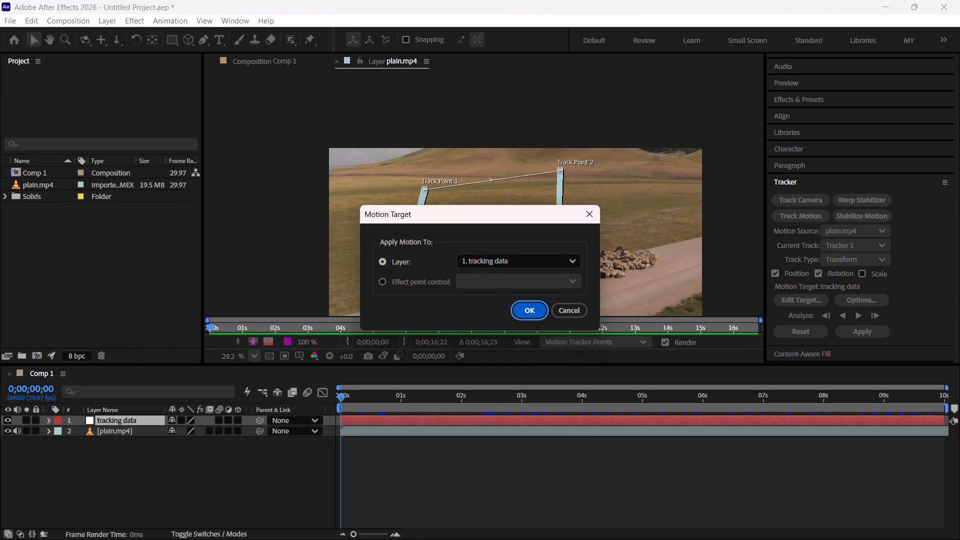
click(524, 255)
click(500, 284)
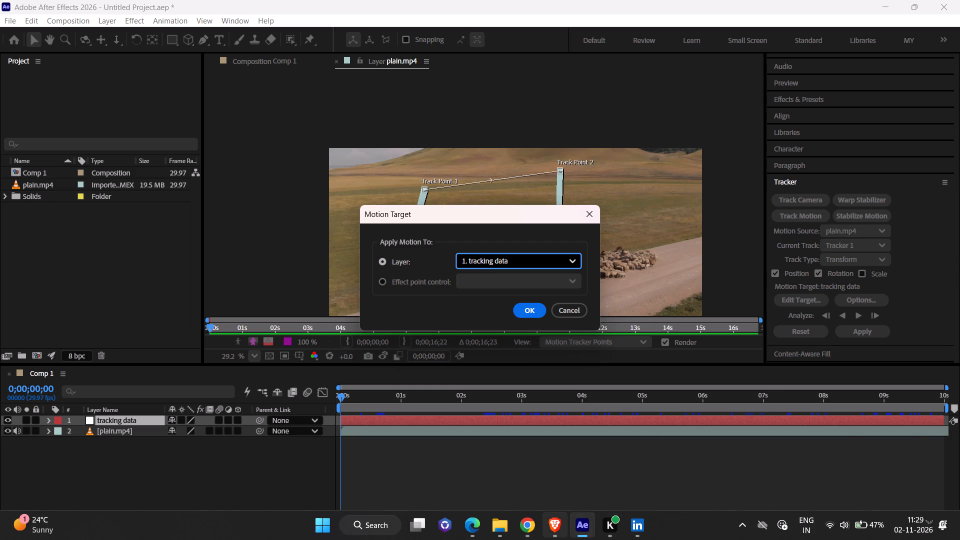
click(553, 523)
click(513, 278)
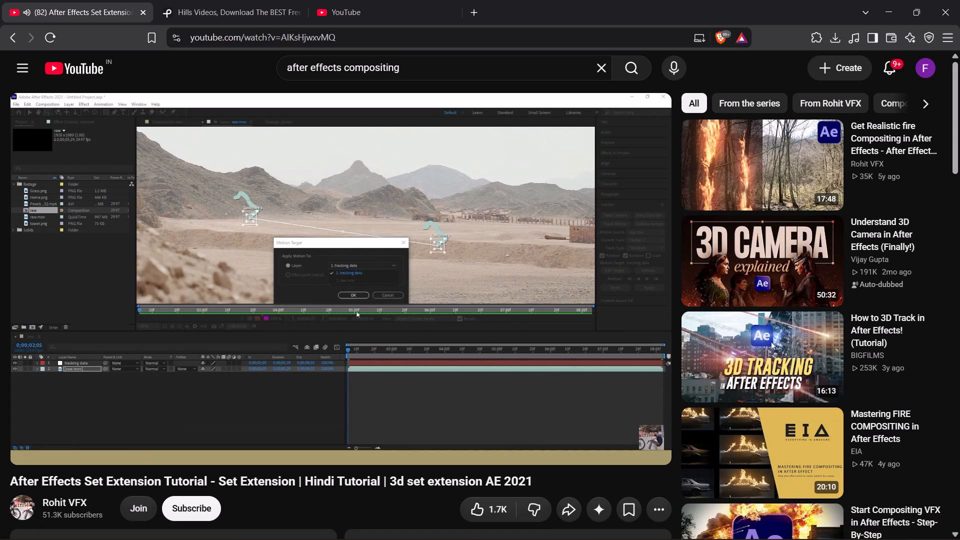
click(509, 271)
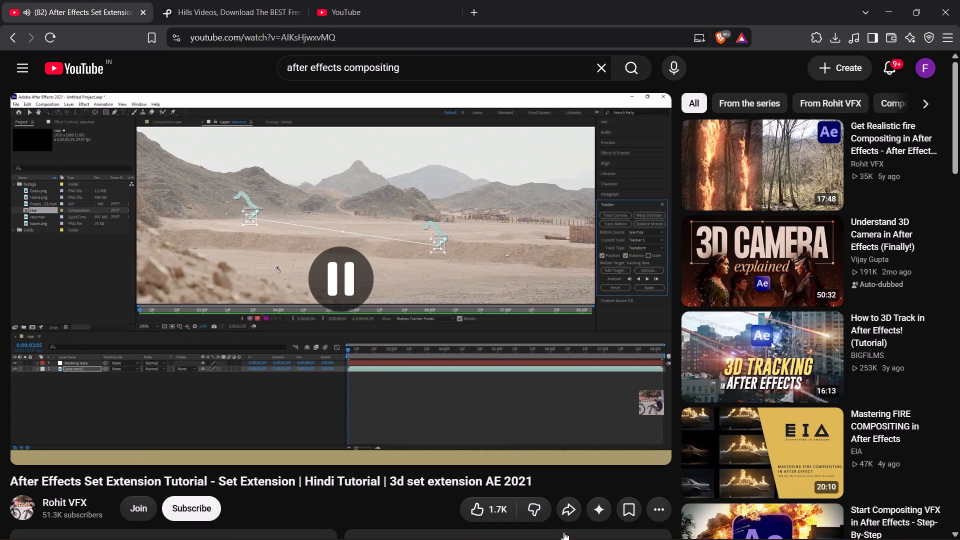
click(580, 520)
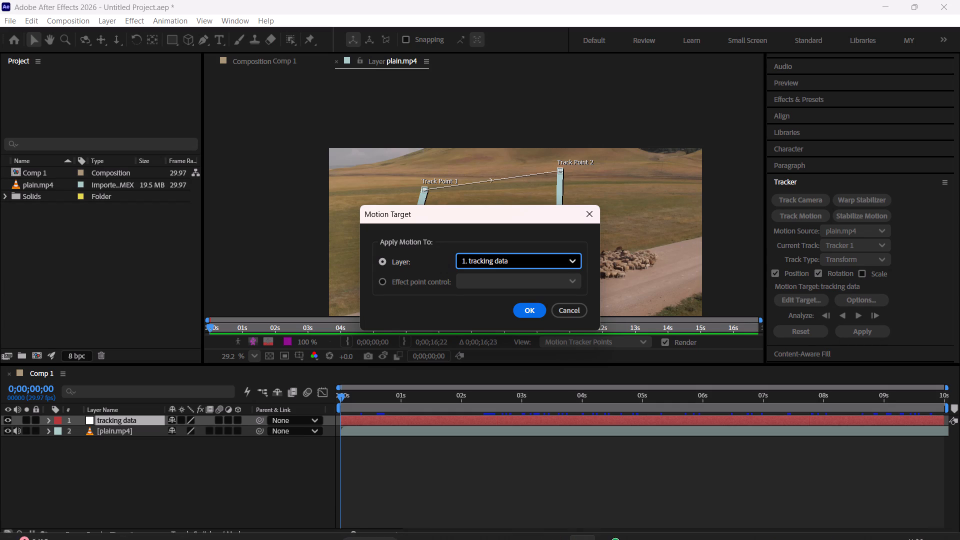
click(522, 310)
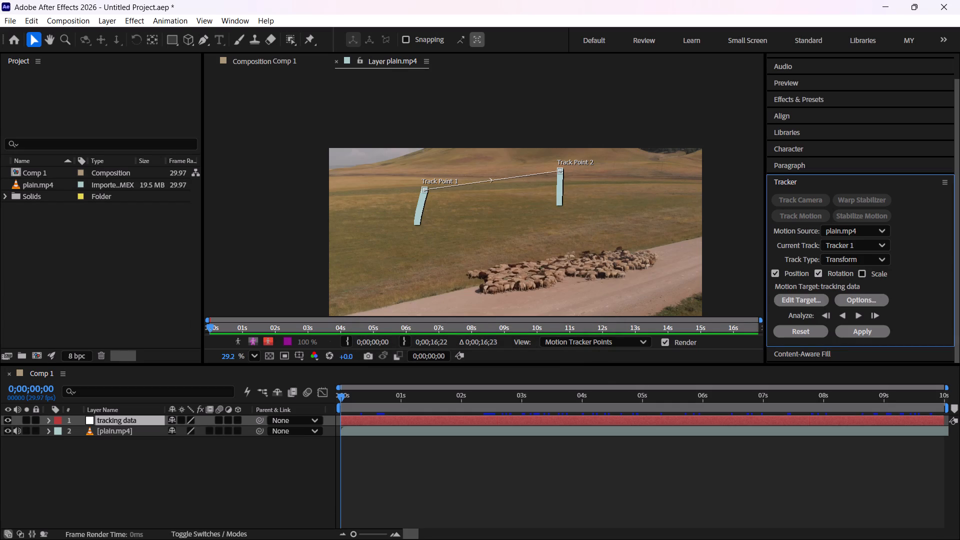
Following the tutorial in Brave, apply Tracker 1's motion to the tracking data null in the X and Y dimensions.
click(557, 518)
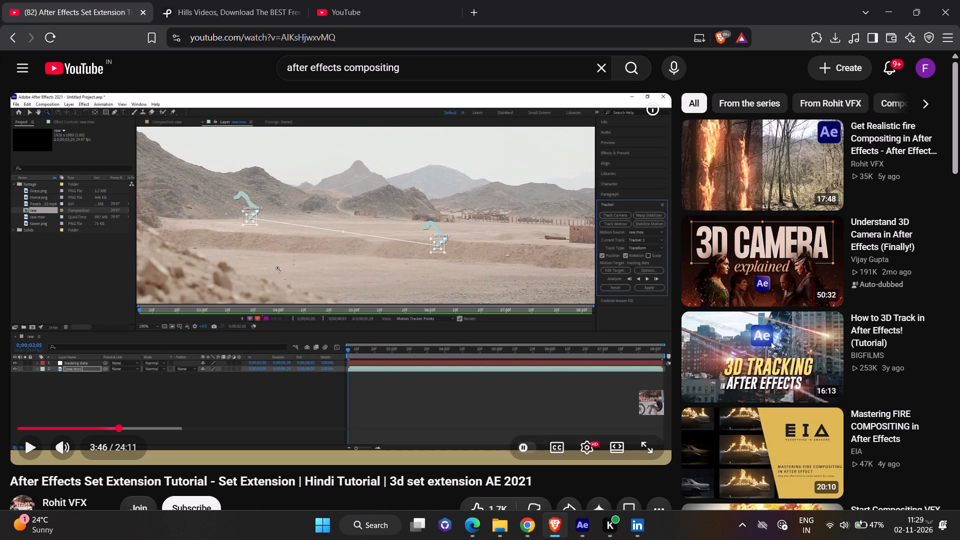
click(474, 267)
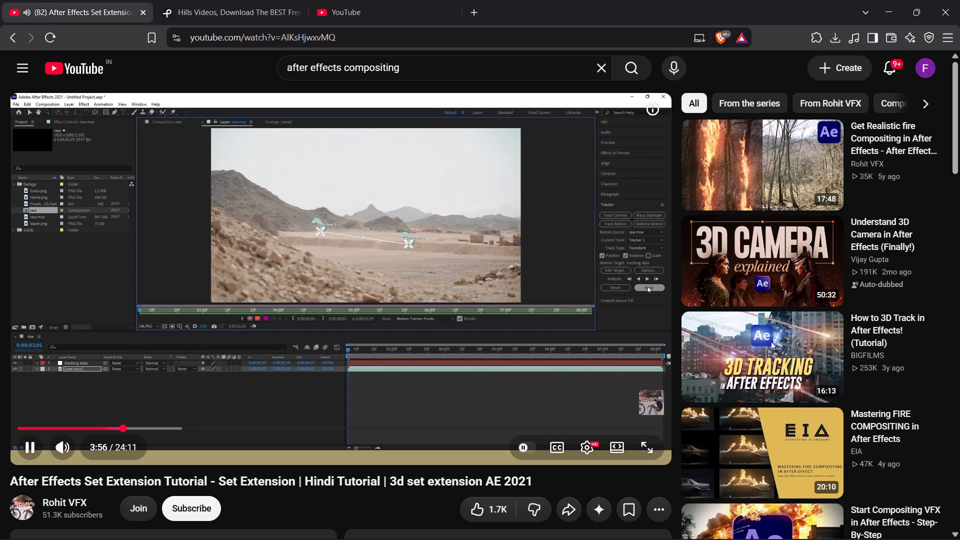
click(488, 316)
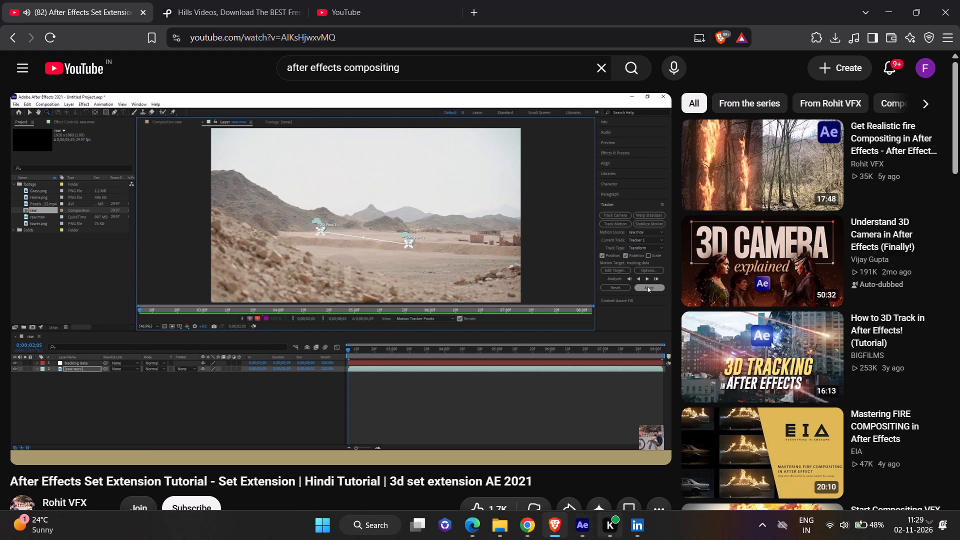
click(591, 527)
click(847, 333)
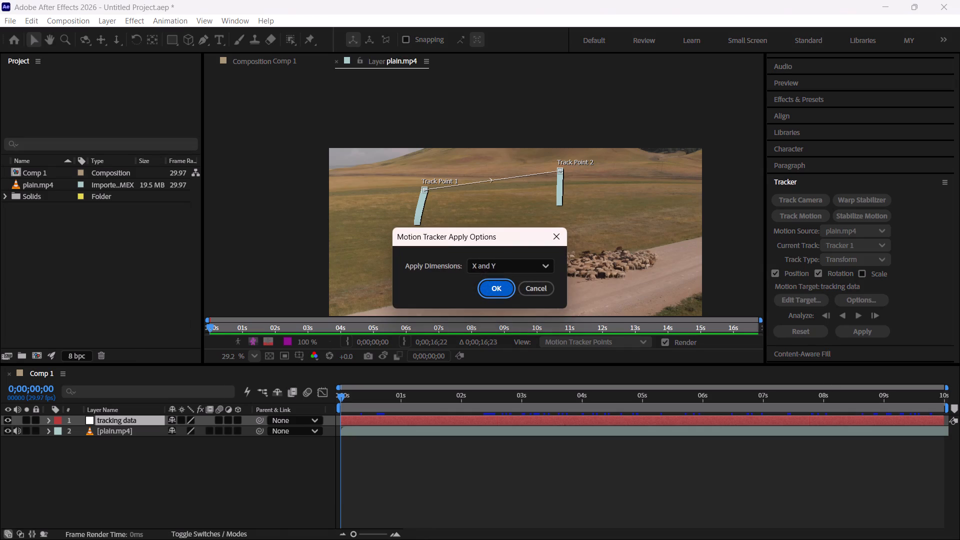
click(518, 264)
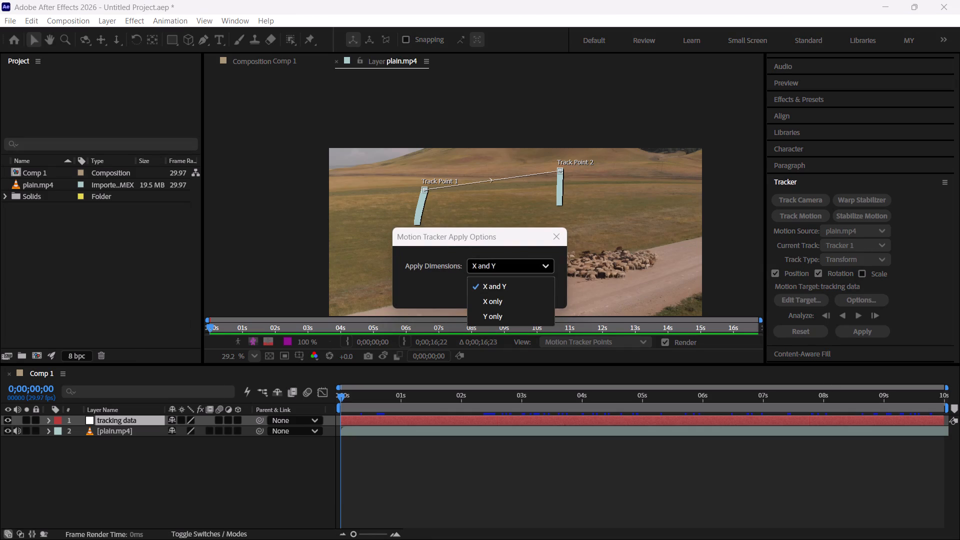
click(515, 256)
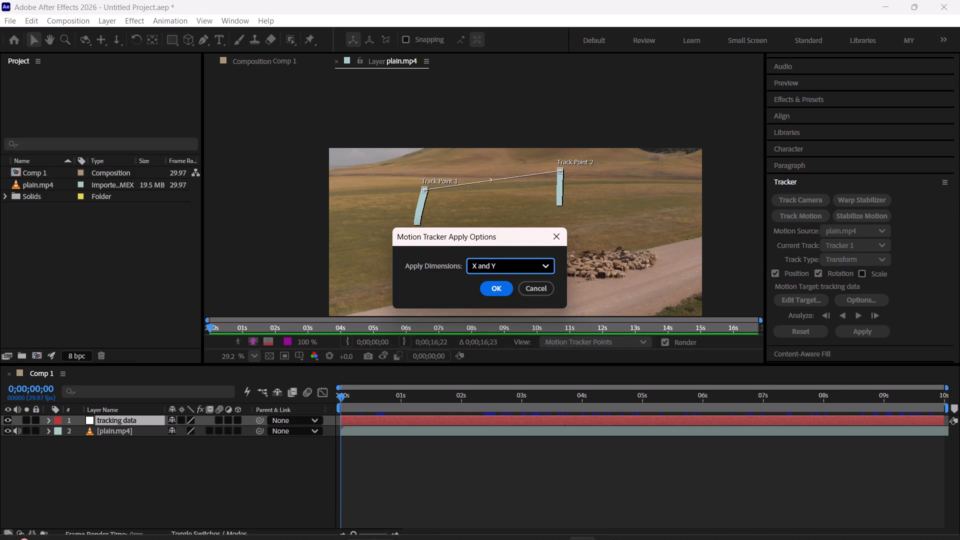
click(551, 524)
click(499, 338)
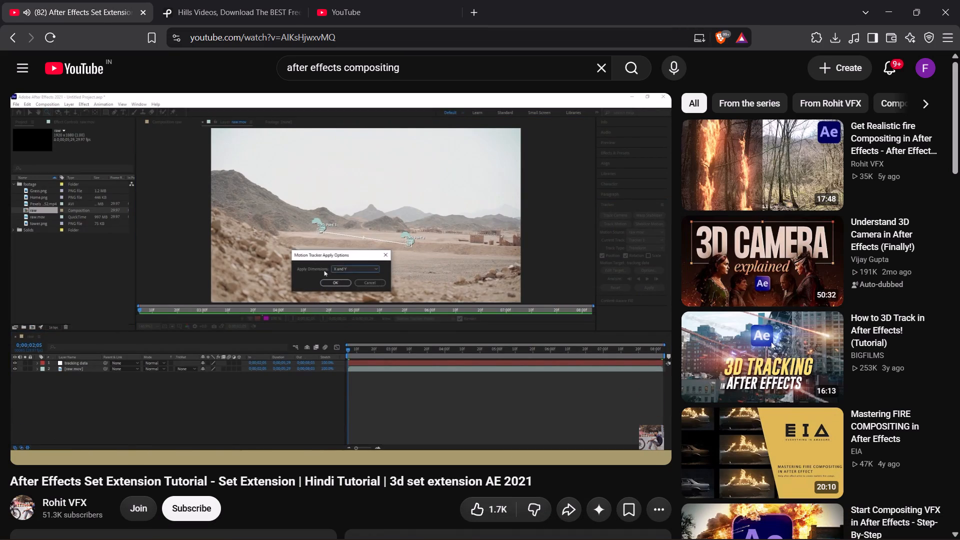
click(499, 338)
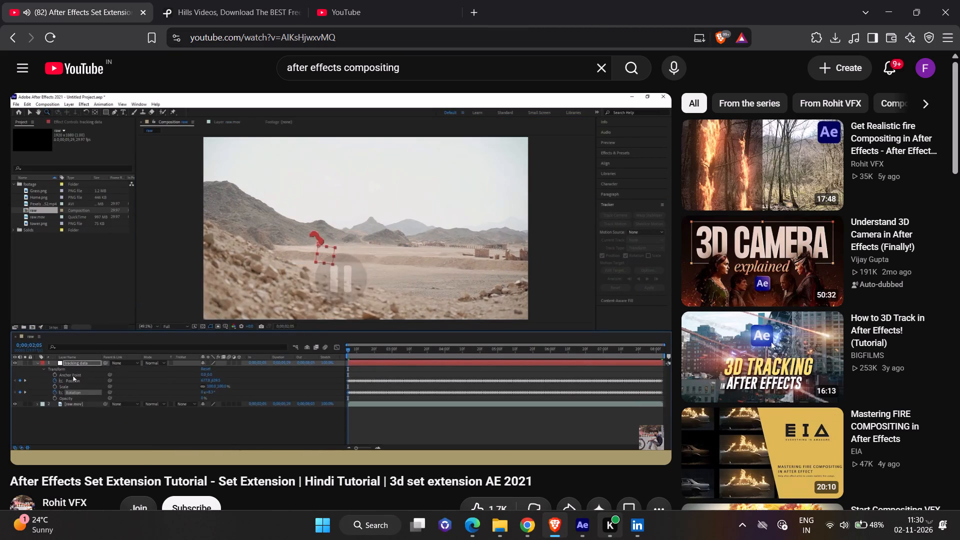
click(584, 527)
click(495, 293)
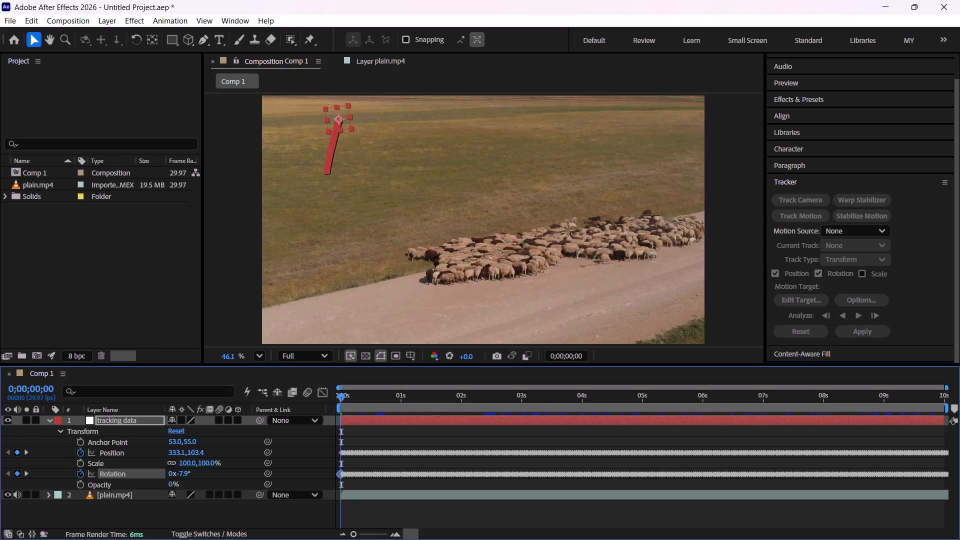
Play Comp 1 from the start to check the tracking data null's motion against the footage, and return to 0;00;00;00.
drag(397, 392, 277, 400)
key(space)
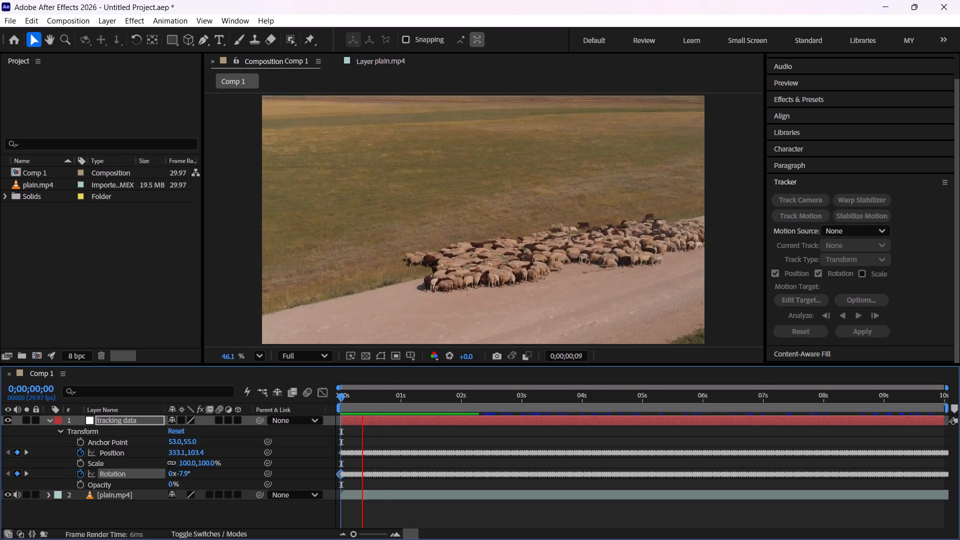
click(356, 423)
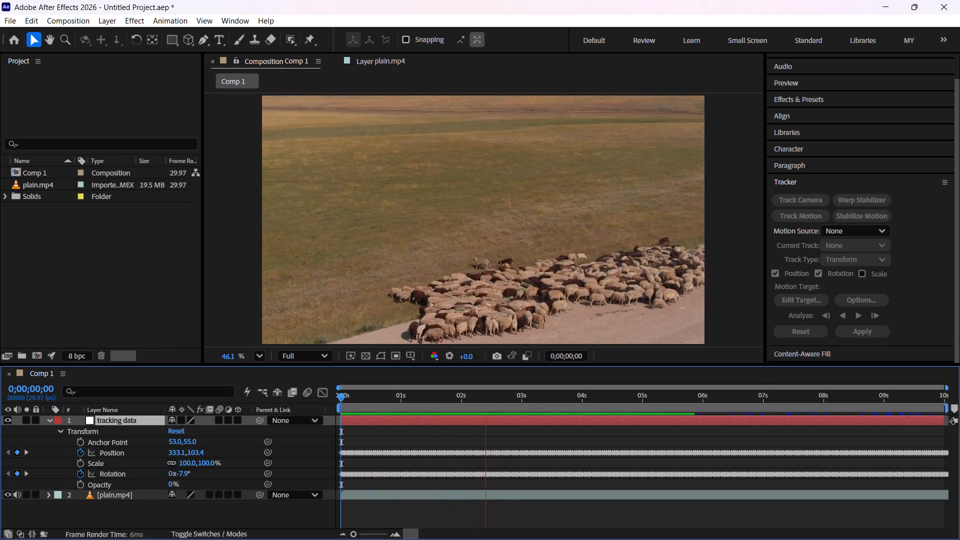
click(357, 421)
key(space)
click(355, 494)
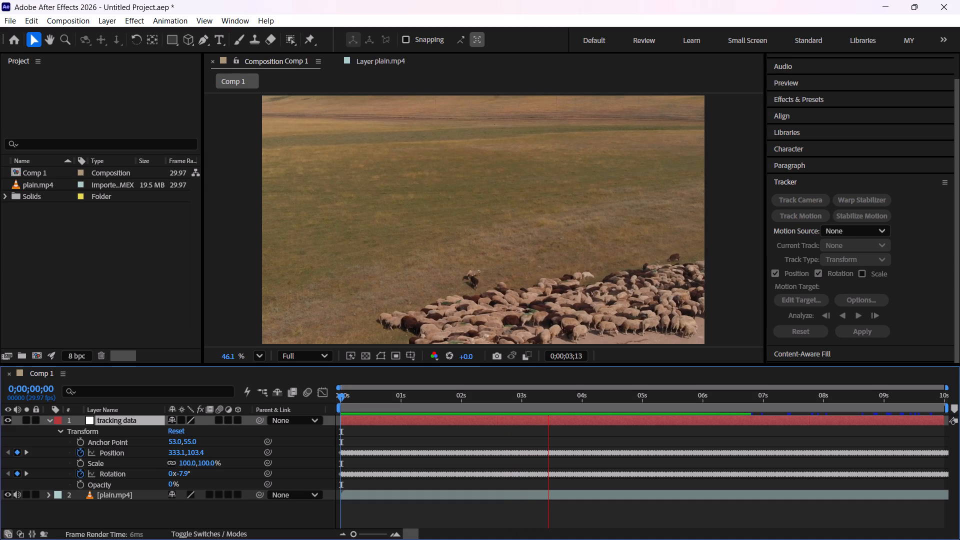
key(space)
click(371, 418)
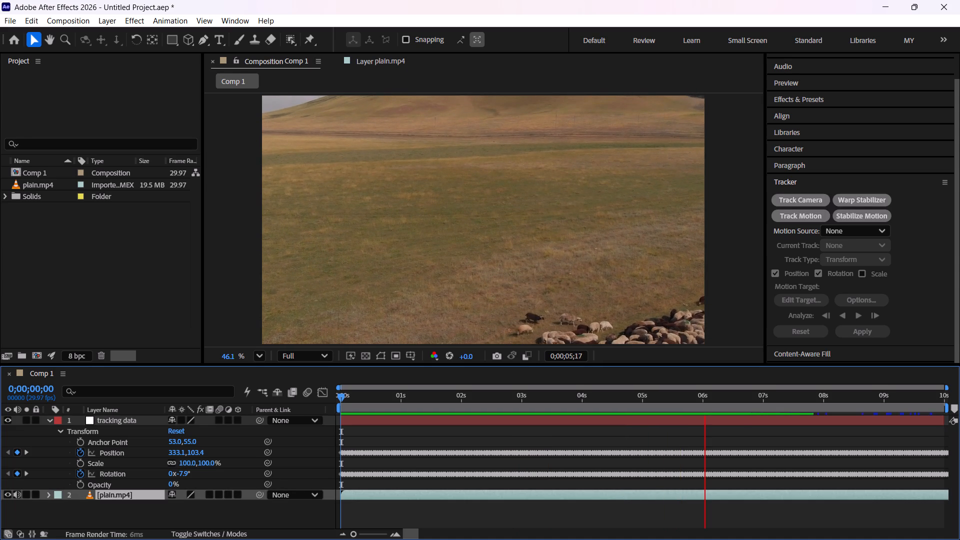
drag(400, 401, 307, 404)
key(space)
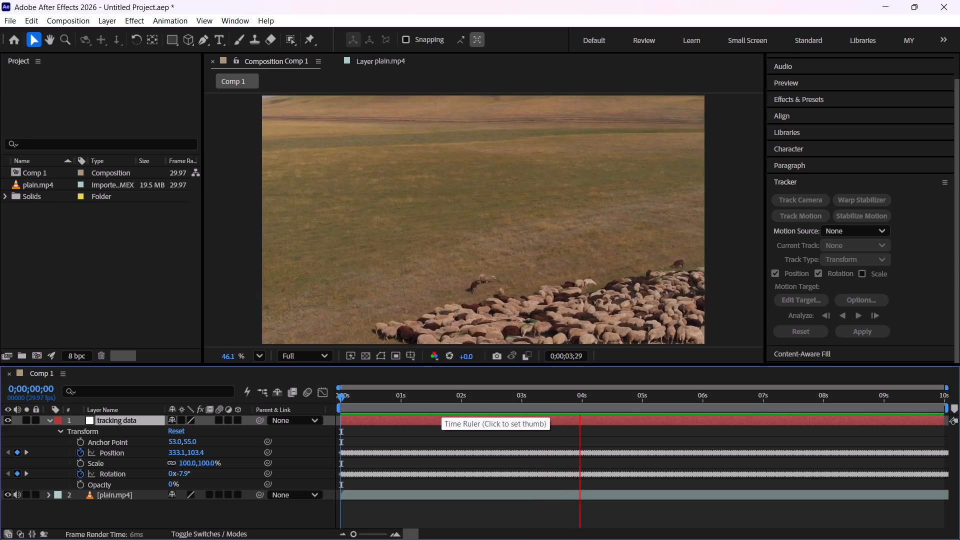
drag(456, 399, 223, 404)
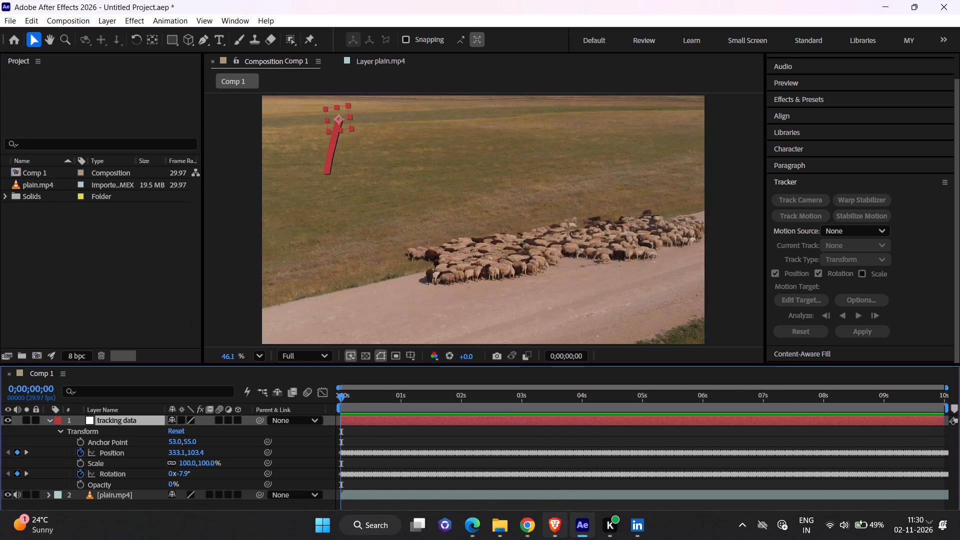
Watch the tutorial in Brave to about 4:27, and in After Effects scrub Comp 1 to its last frame at 0;00;09;29.
click(557, 529)
key(space)
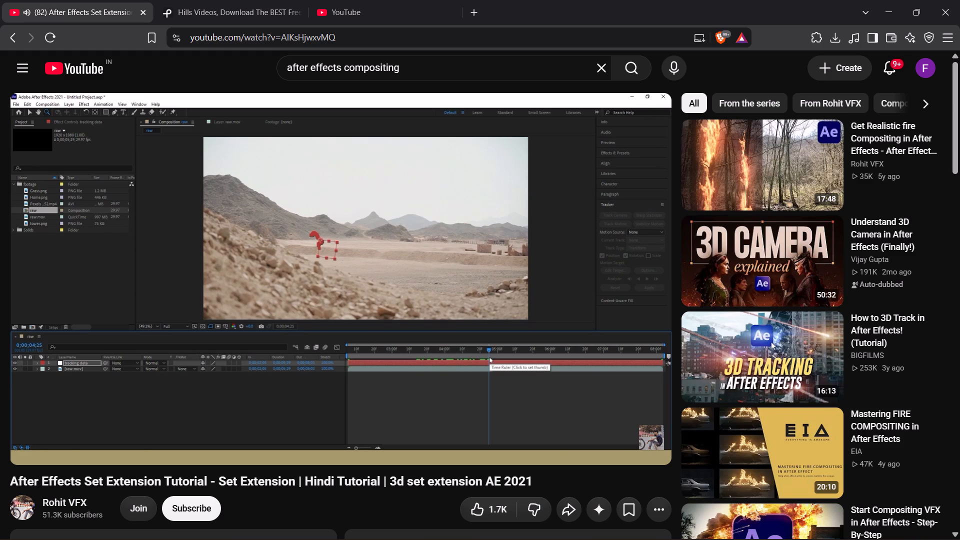
click(379, 260)
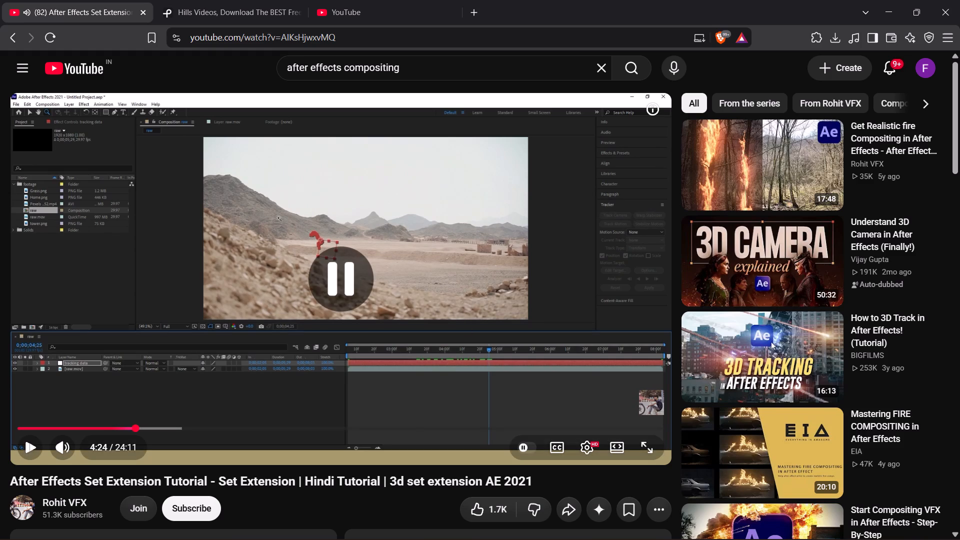
drag(394, 329, 393, 335)
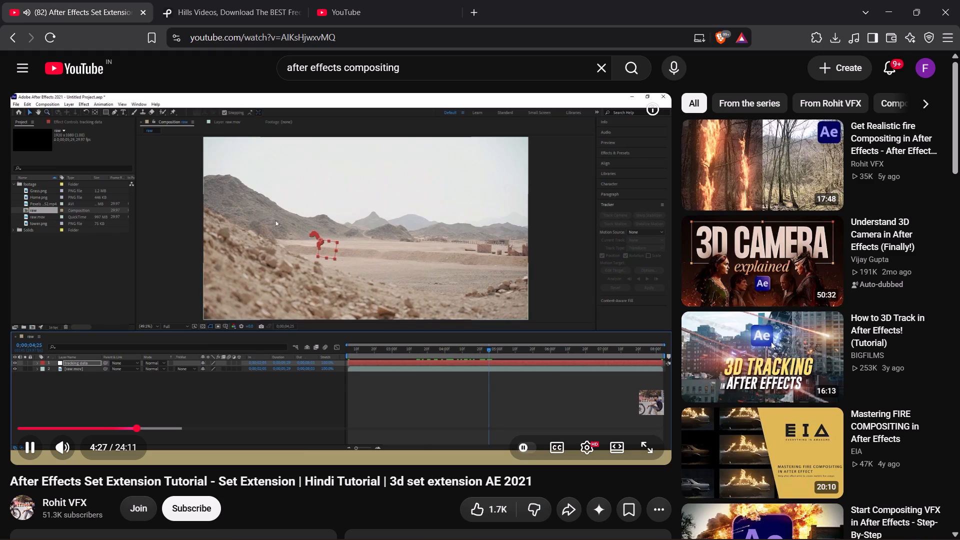
click(581, 527)
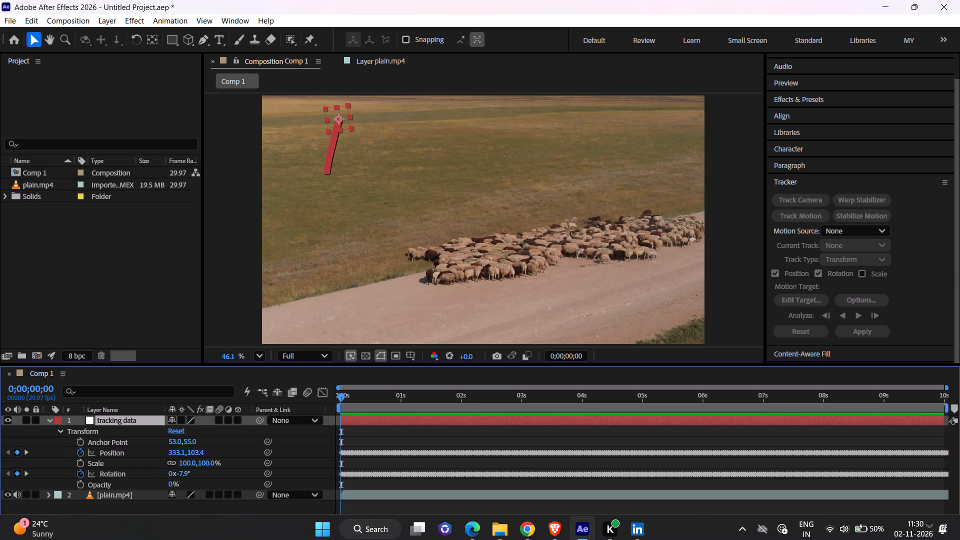
drag(441, 396, 959, 328)
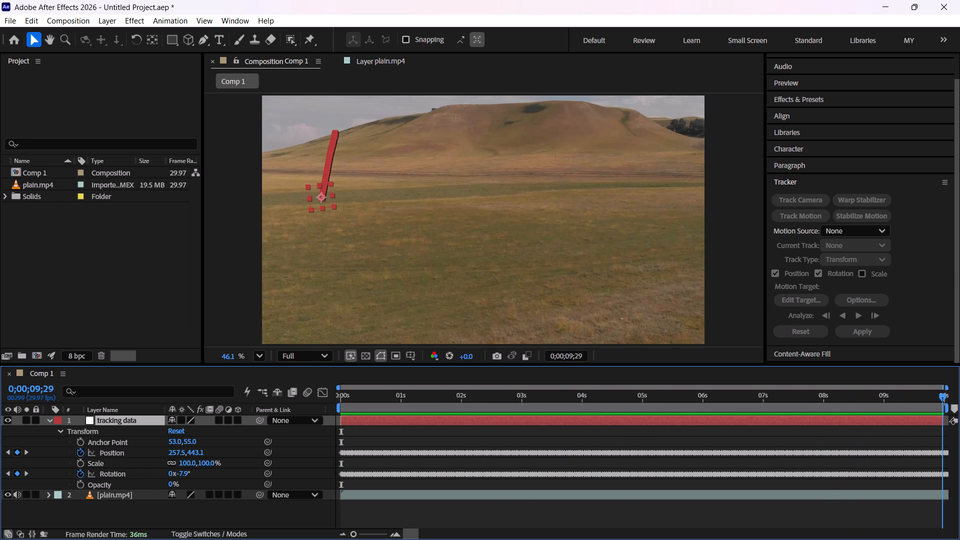
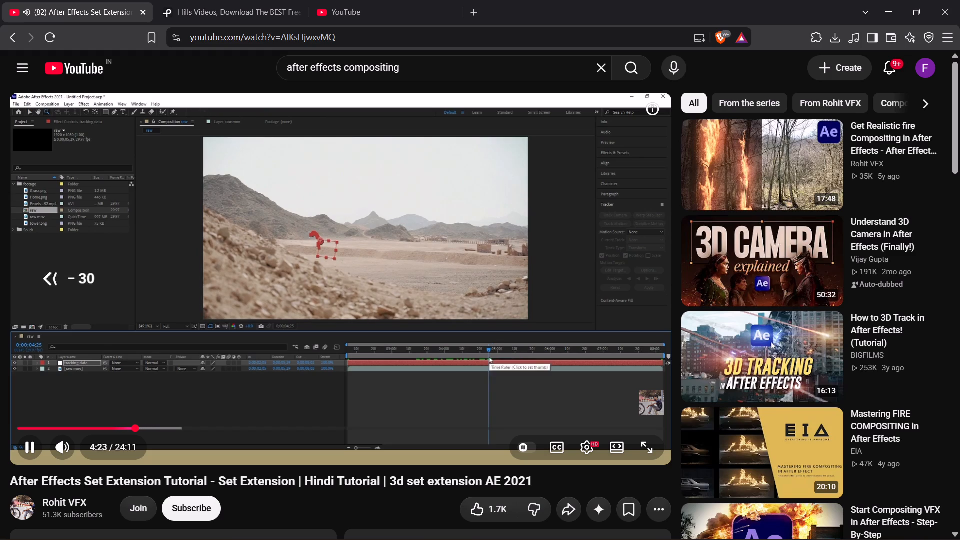
Review the tutorial in Brave from about 4:01 to 5:06, studying how a marker with a comment is added at the chosen frame.
key(Left)
key(Left)
key(Left)
key(Left)
key(Left)
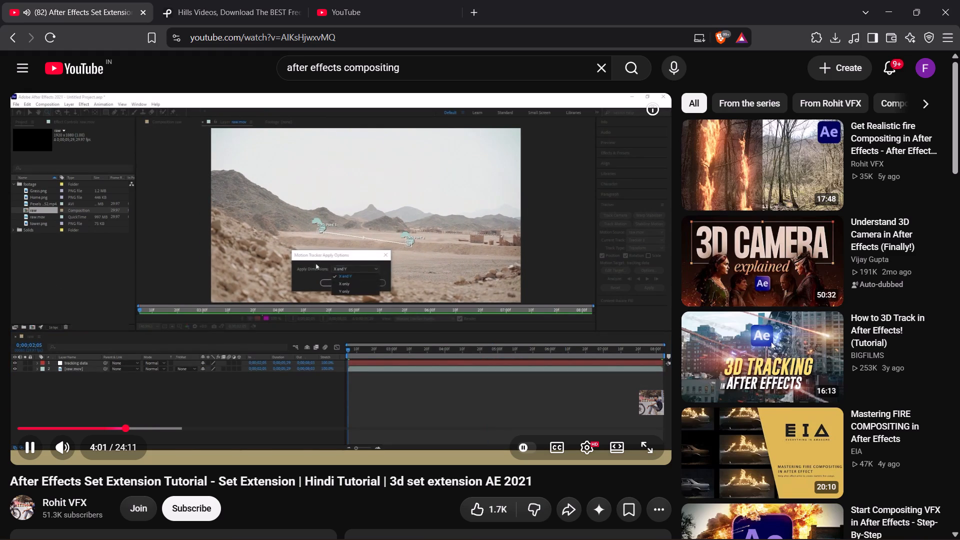
key(Right)
key(Right)
key(Right)
key(Right)
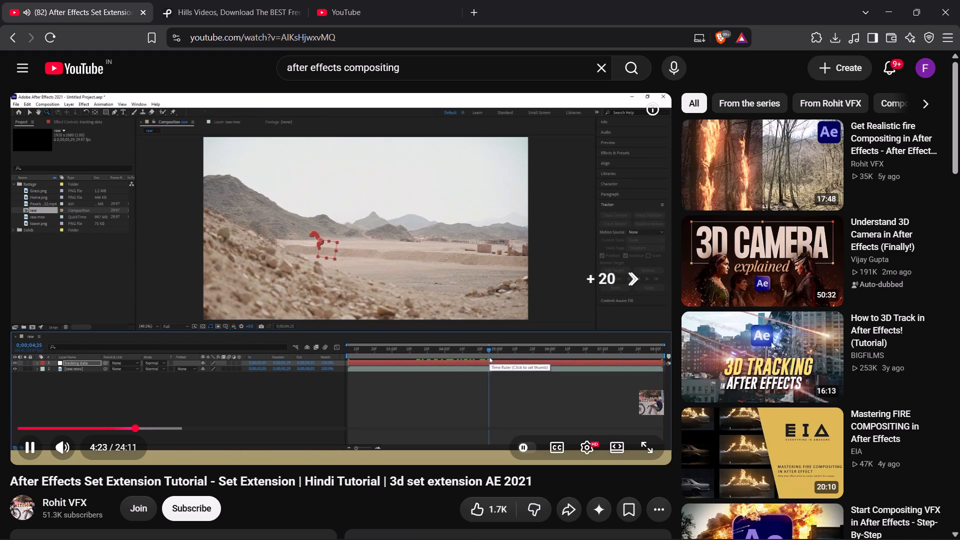
key(Right)
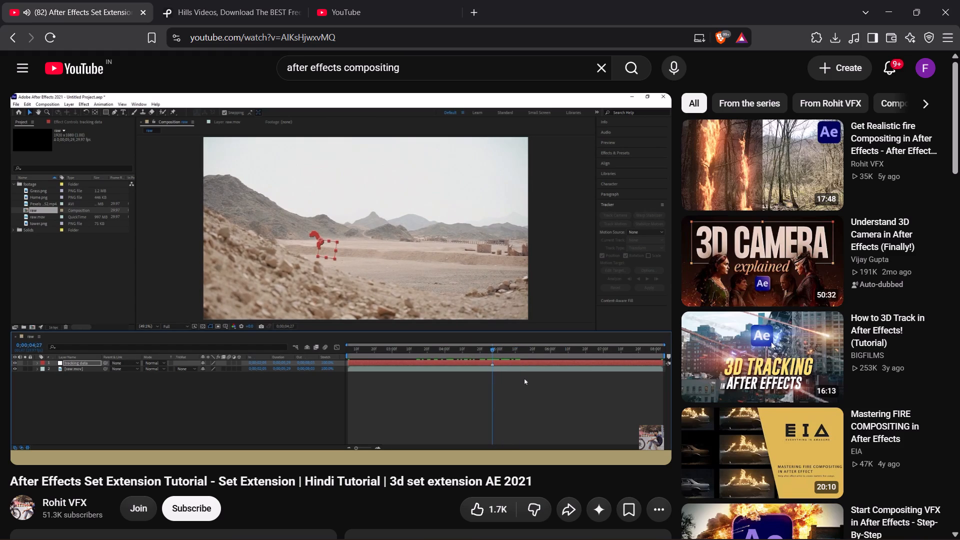
key(Left)
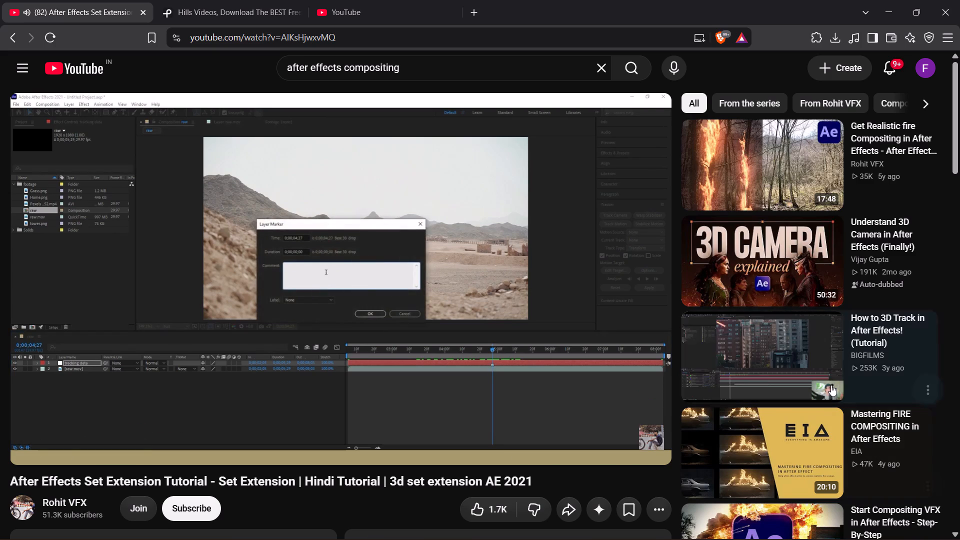
click(506, 263)
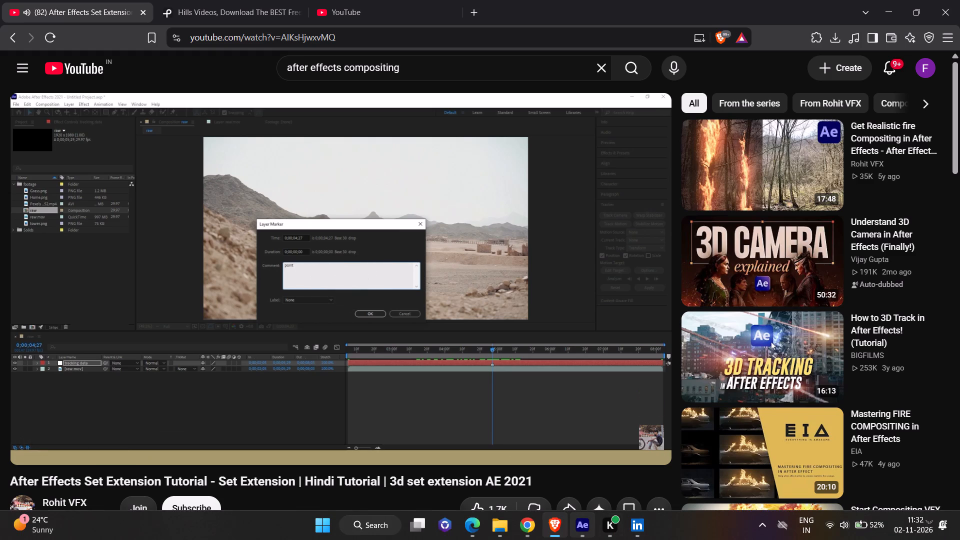
In After Effects, add a composition marker to Comp 1 at 0;00;06;06 with the comment "perfect frame".
click(590, 525)
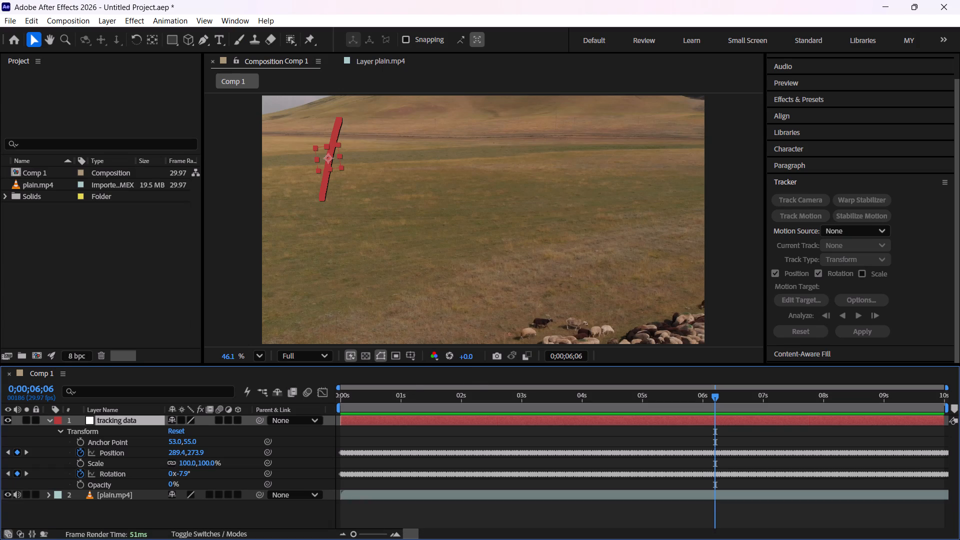
key(8)
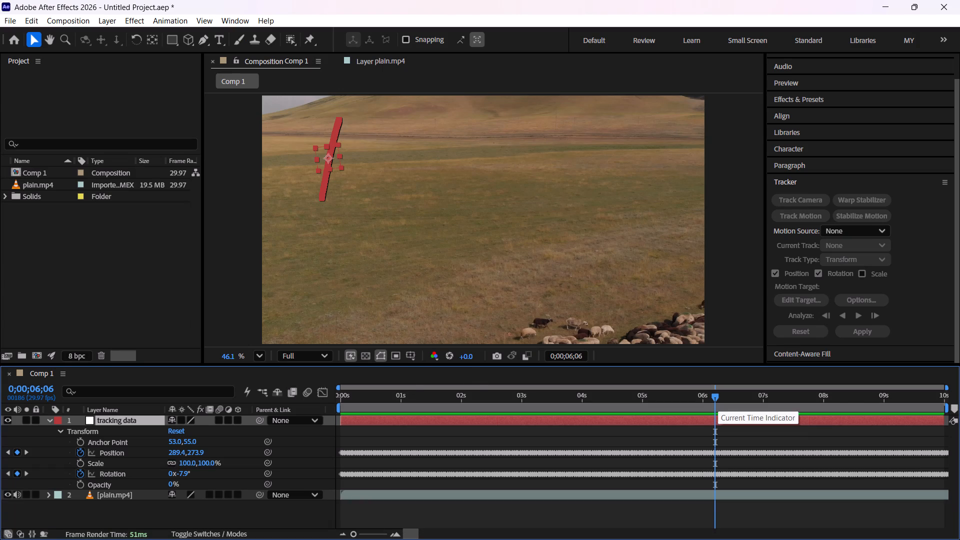
click(716, 400)
key(8)
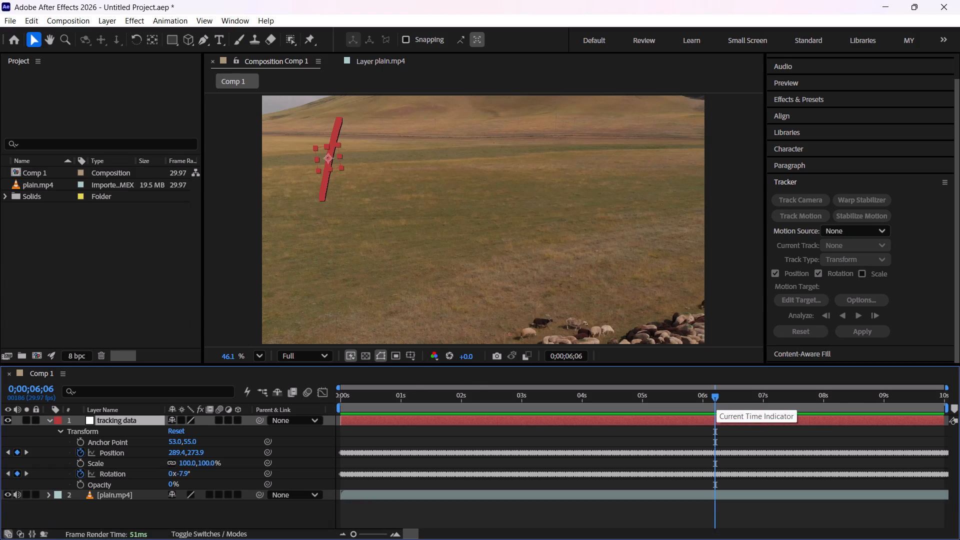
key(shift+asterisk)
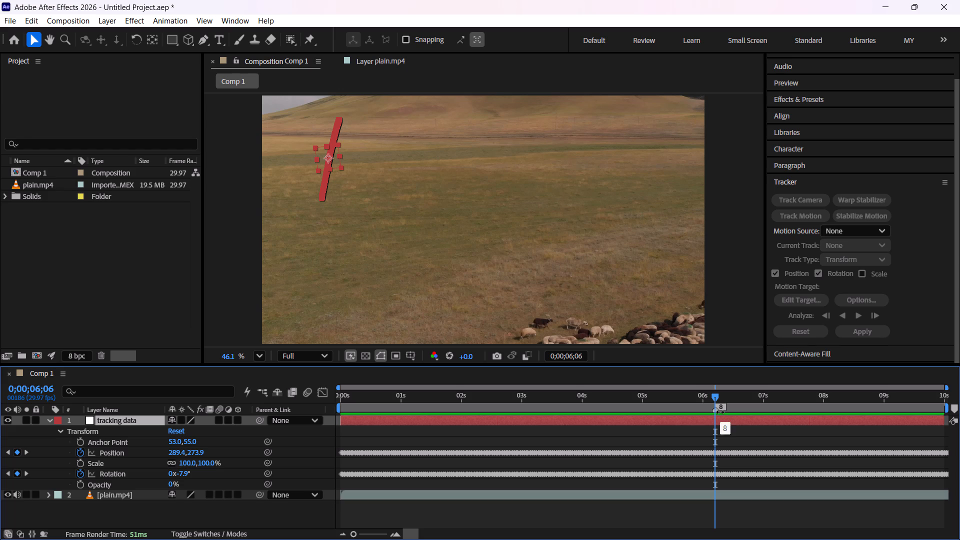
drag(714, 393, 702, 397)
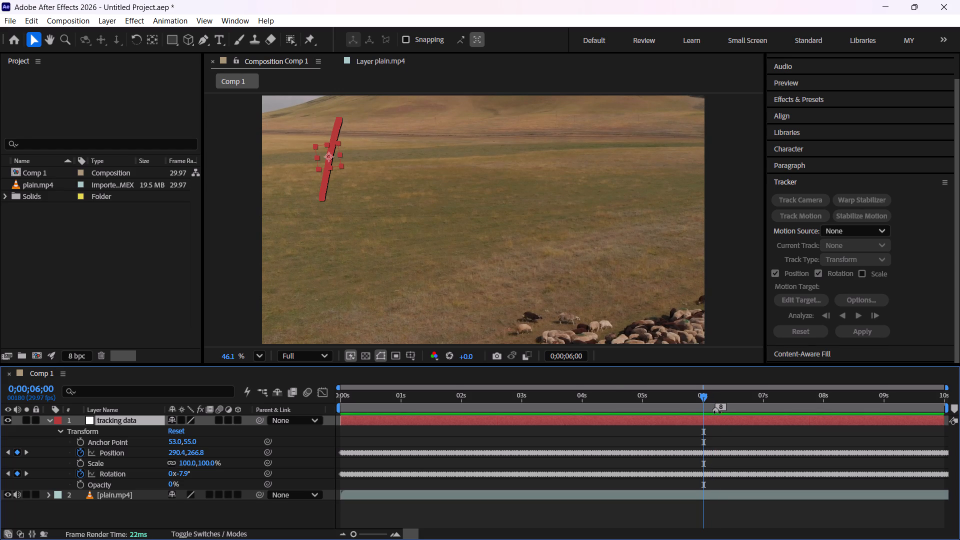
double_click(717, 412)
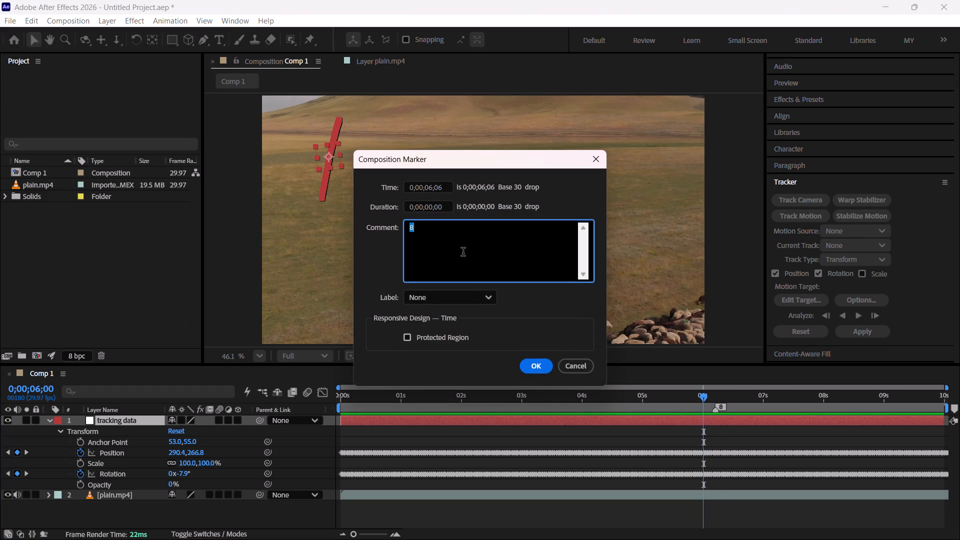
text(perfect frame)
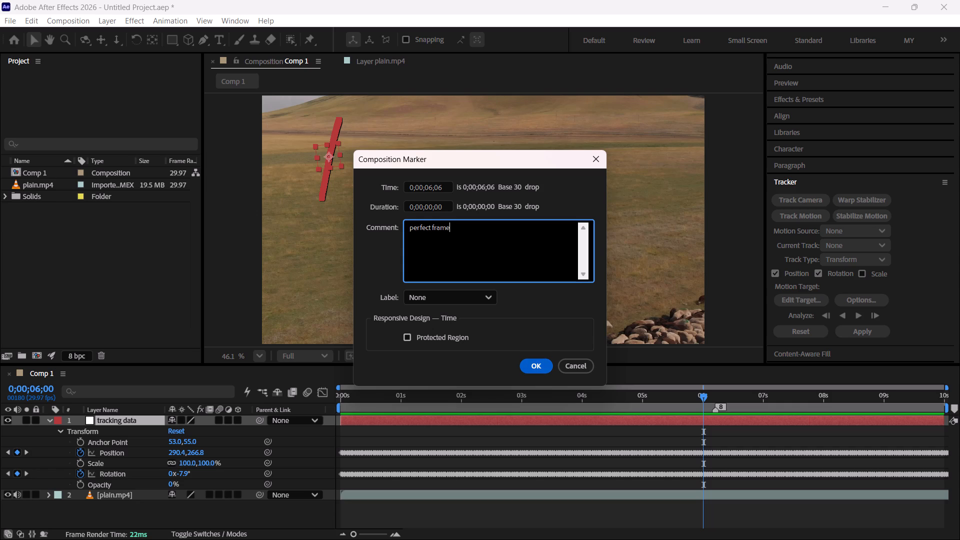
click(541, 366)
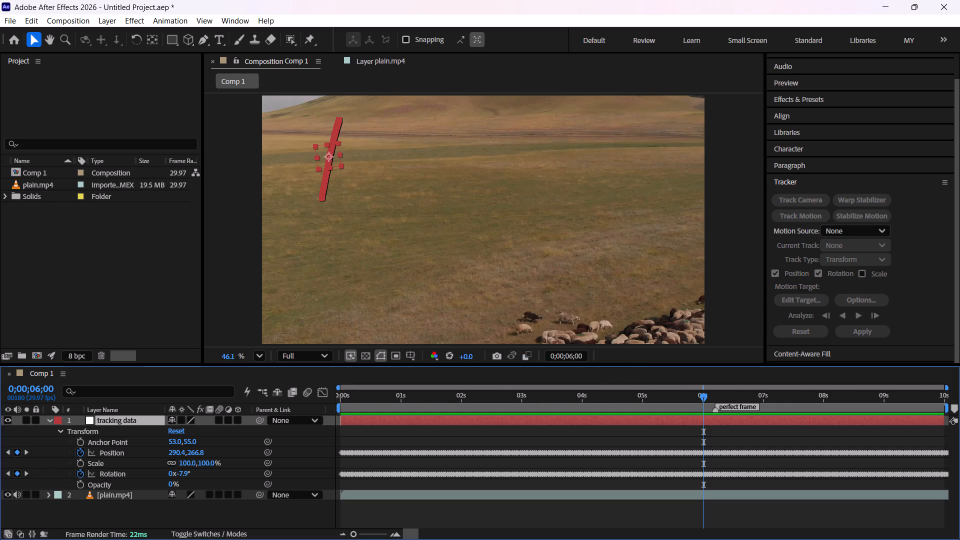
Move Comp 1's current time to the perfect frame marker at 0;00;06;06.
click(718, 390)
click(718, 389)
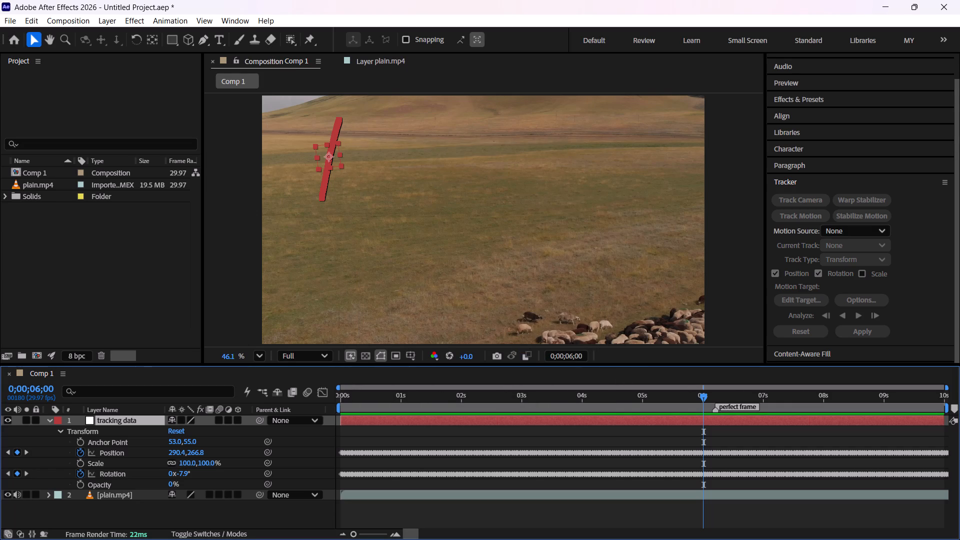
click(715, 384)
drag(703, 393, 715, 392)
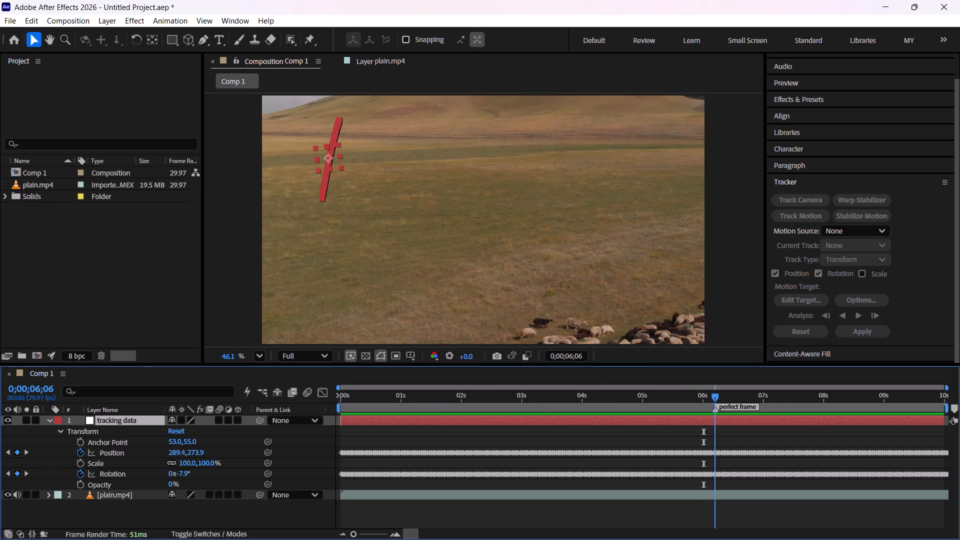
drag(715, 392, 715, 390)
Watch the tutorial in Brave to about 5:38, replaying how the frame is saved and its output module format is chosen.
click(560, 525)
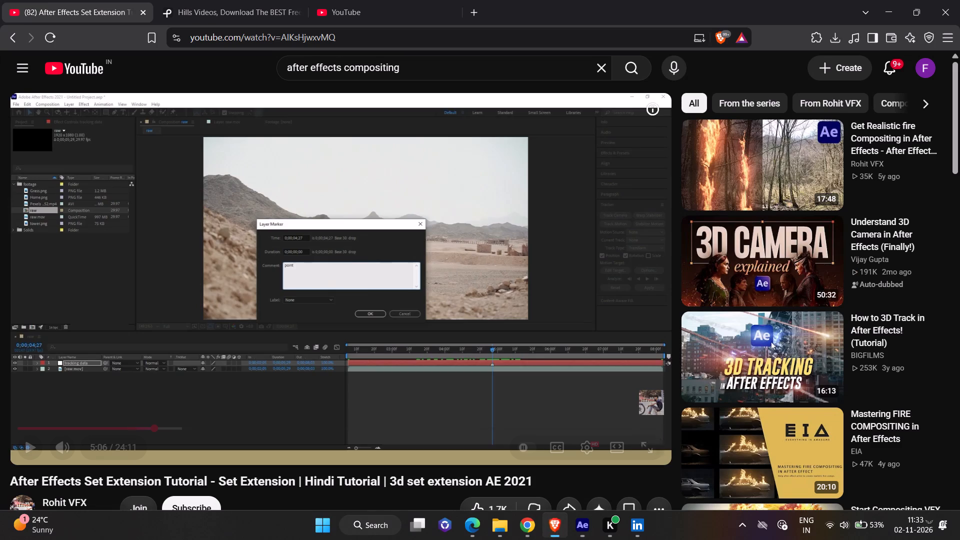
key(space)
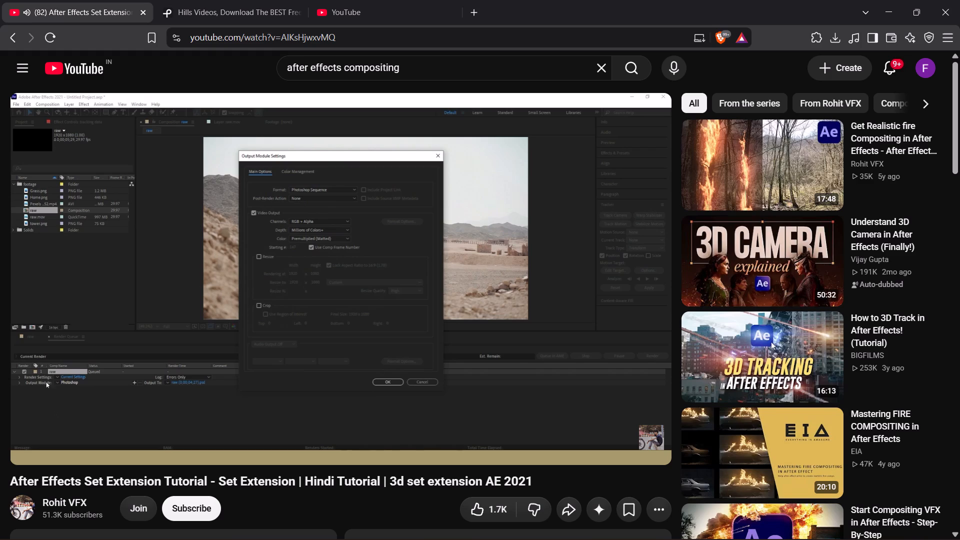
key(Left)
key(Left)
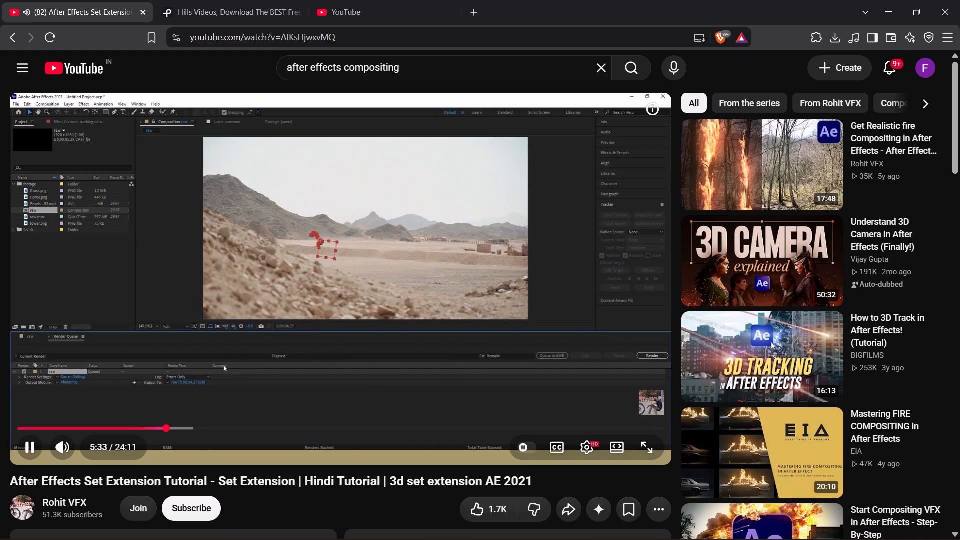
key(Left)
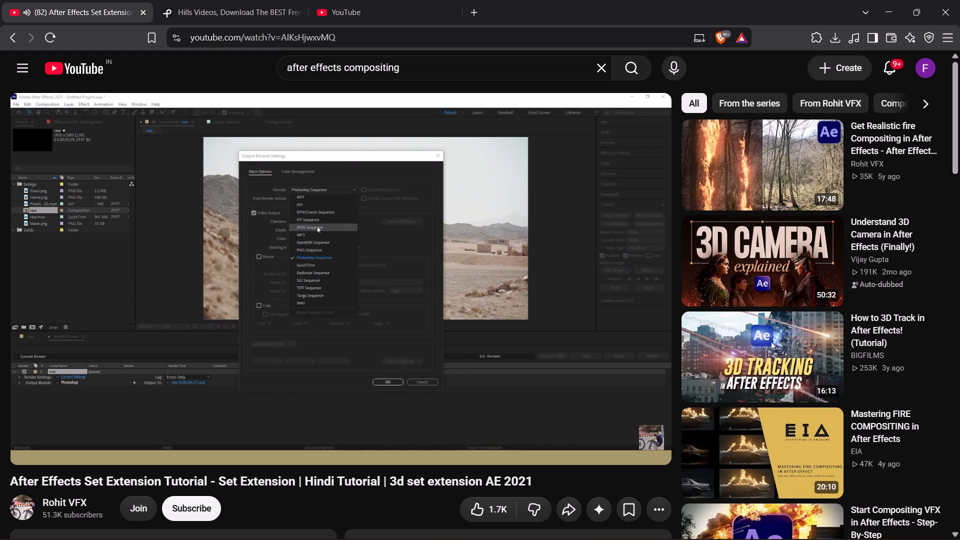
key(Left)
key(Left)
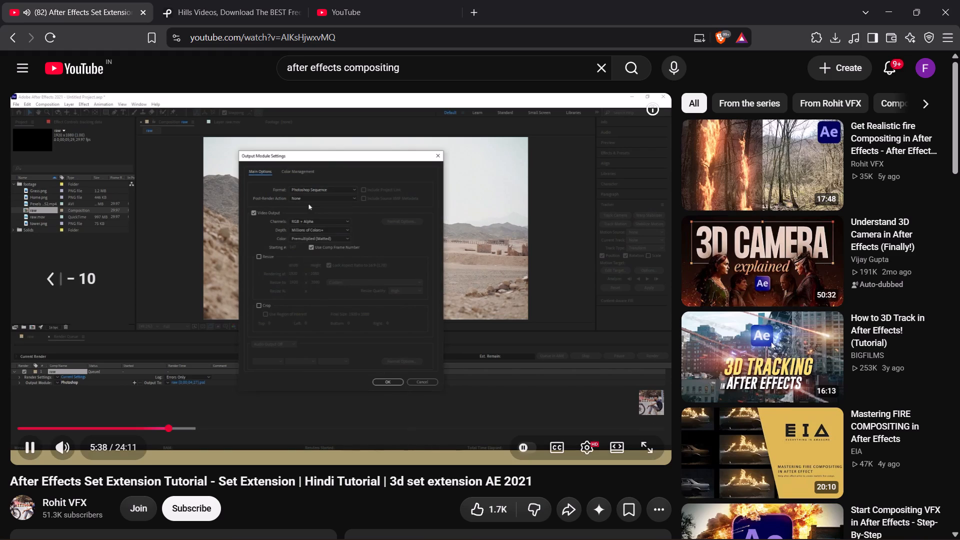
key(Left)
key(Left)
key(Left)
key(Left)
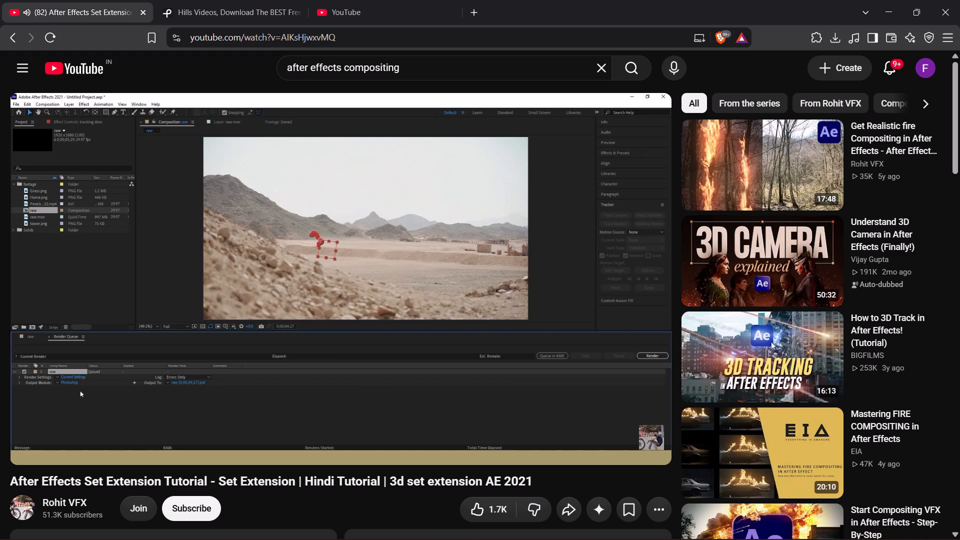
key(space)
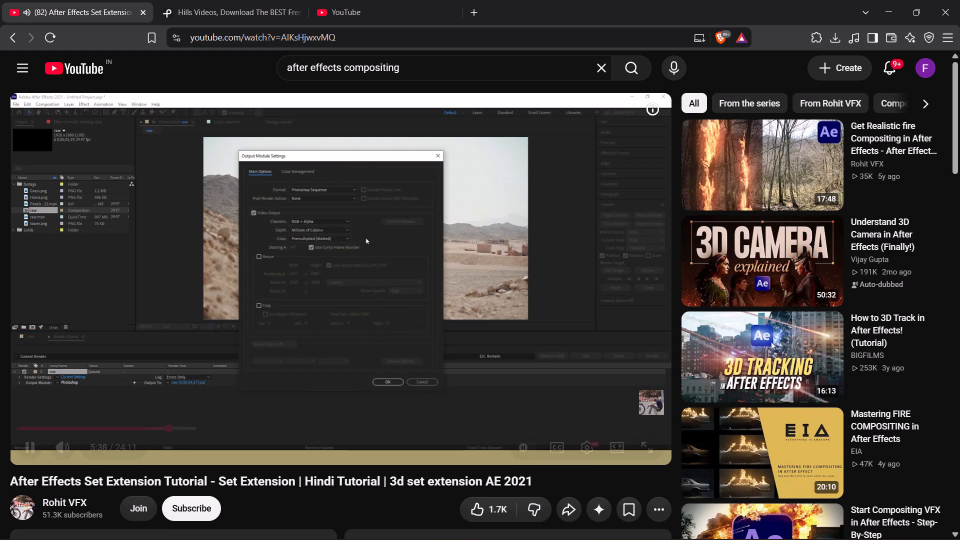
In After Effects, send Comp 1's frame at 0;00;06;06 to the render queue with Save Frame As File.
click(594, 537)
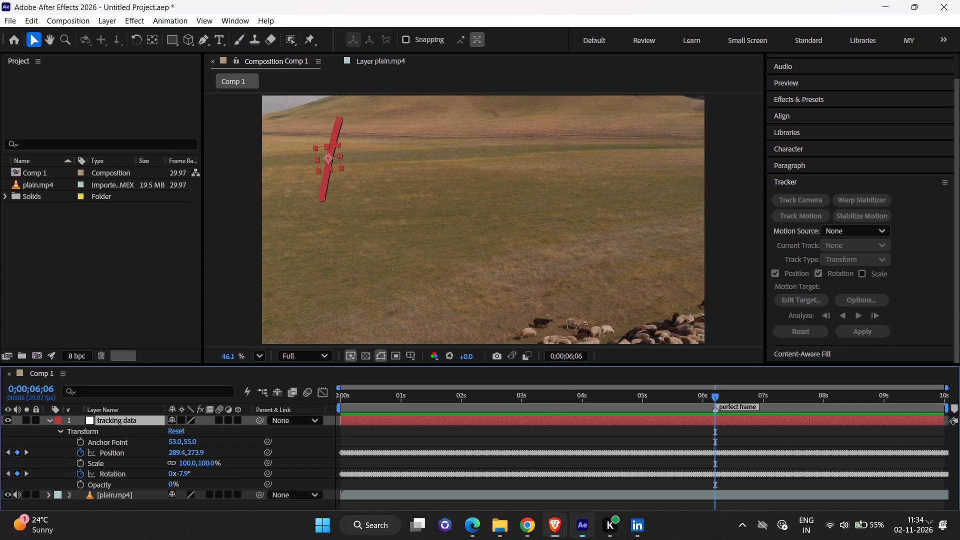
click(63, 16)
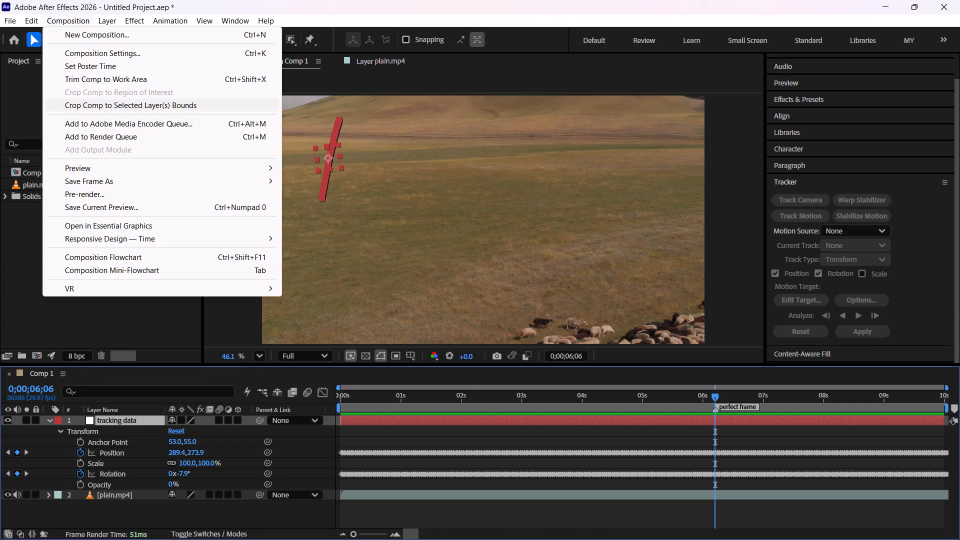
click(97, 179)
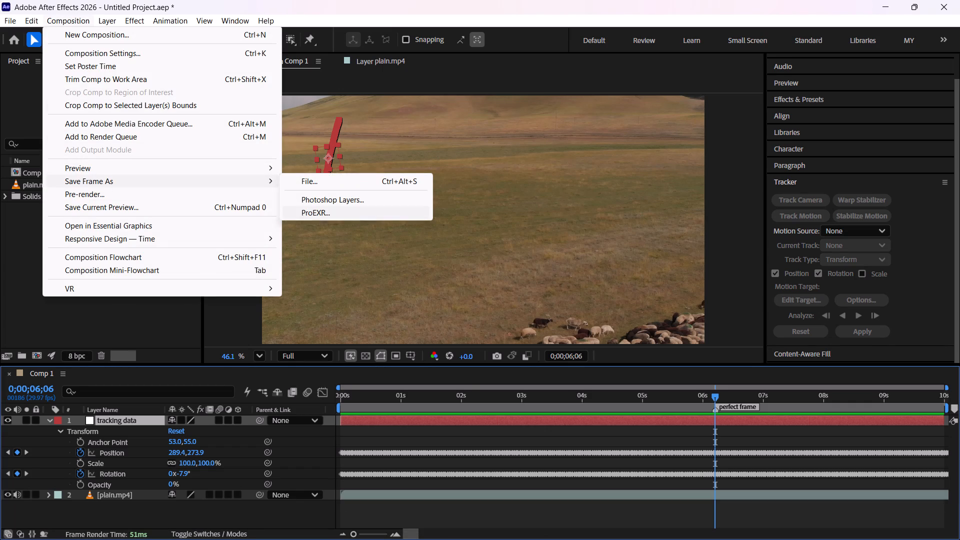
click(351, 183)
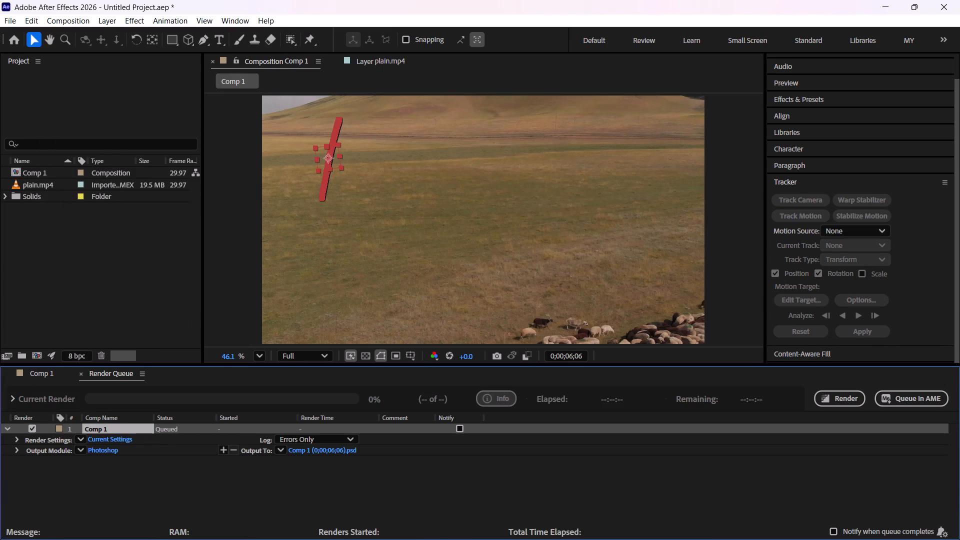
Set the queued frame's output module format to JPEG Sequence with the default JPEG options, checking the tutorial in Brave.
click(115, 449)
click(472, 118)
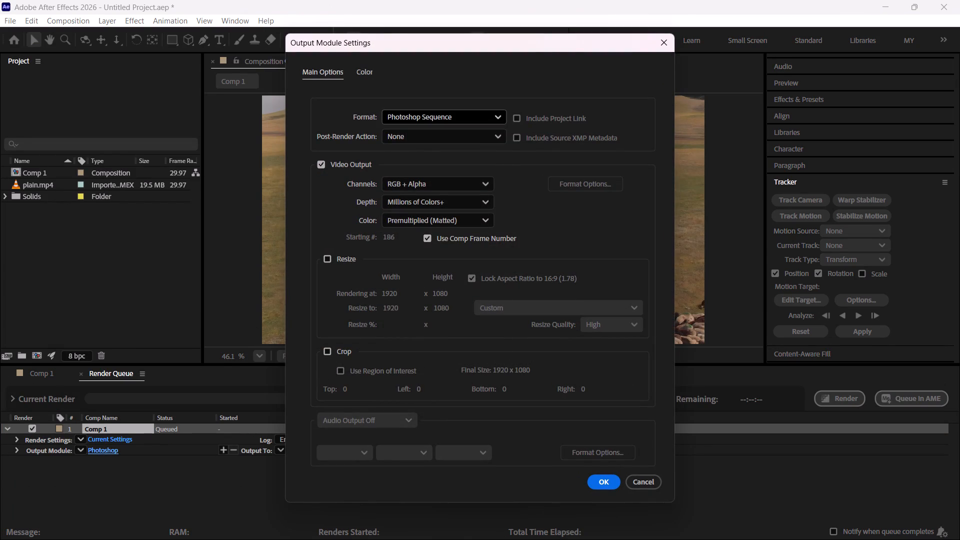
click(416, 208)
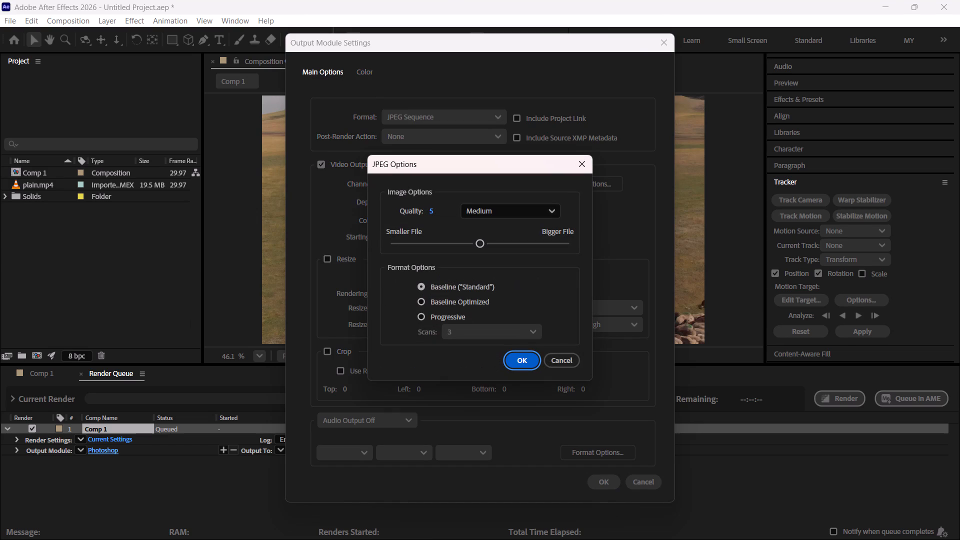
click(548, 526)
click(440, 327)
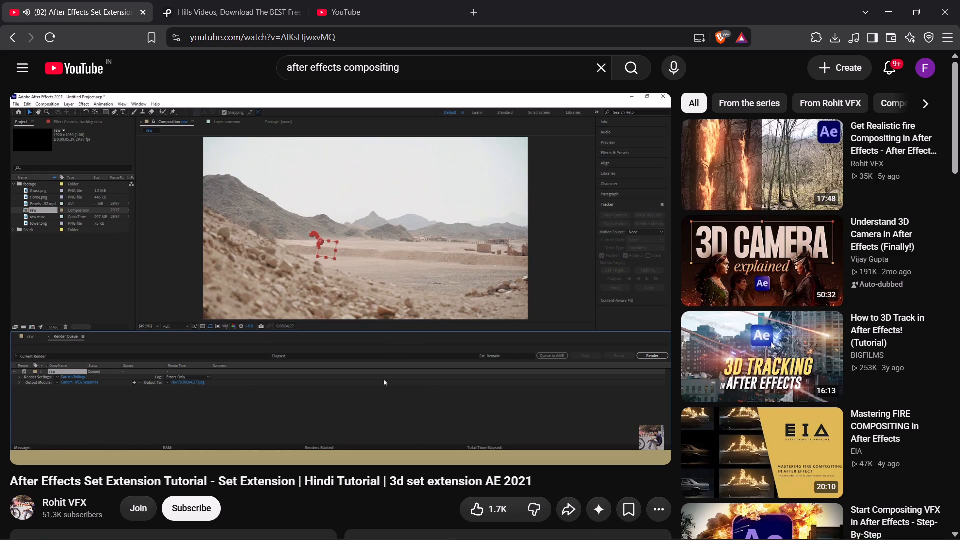
click(574, 521)
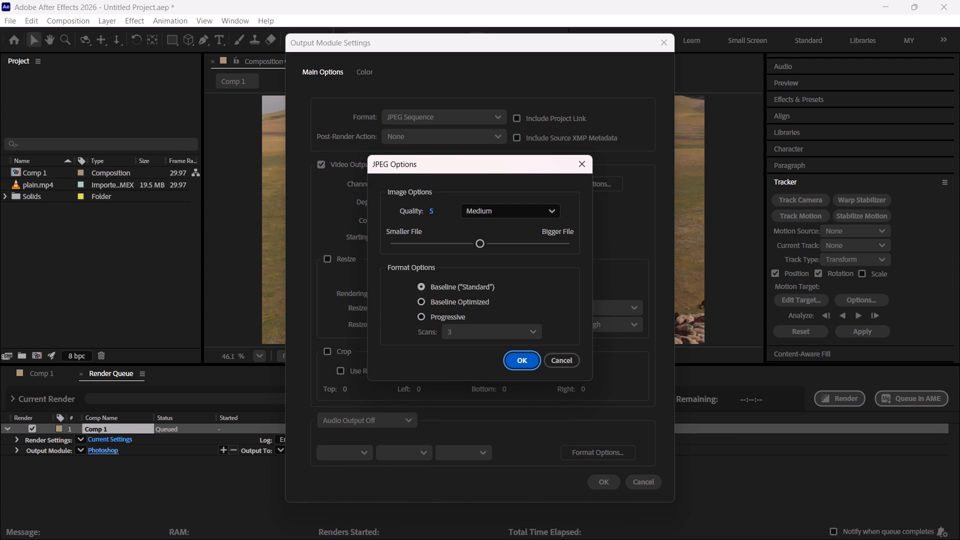
click(520, 358)
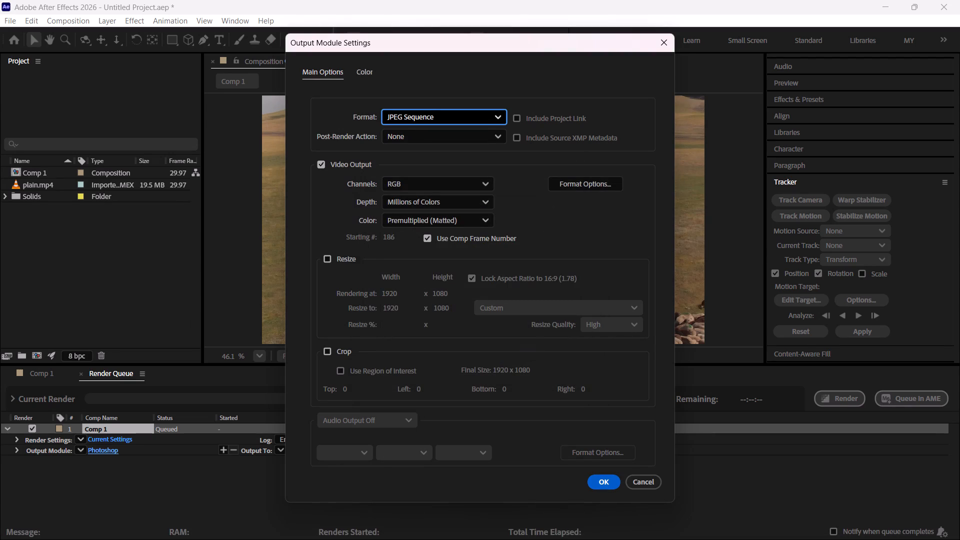
click(598, 481)
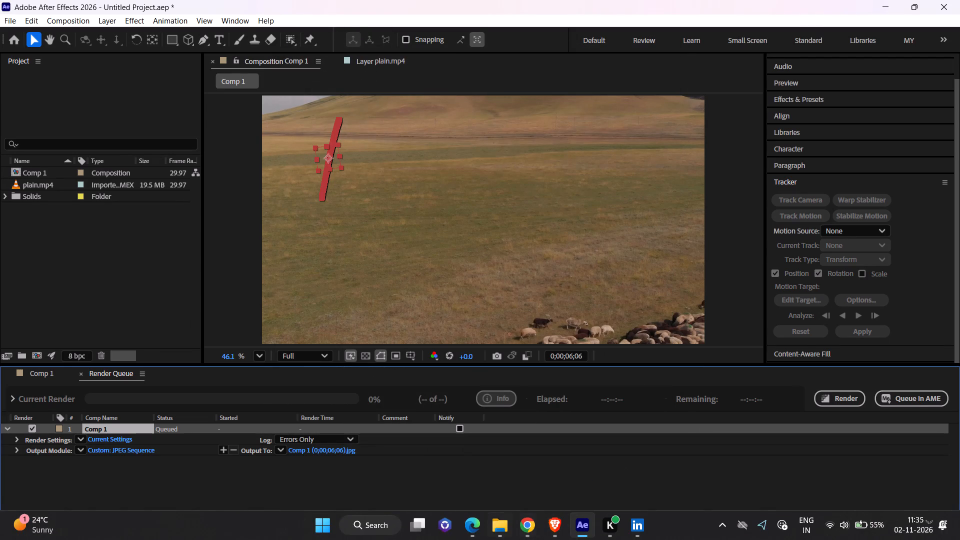
Set the queued frame's output to the Desktop with the file name "perfect frame no" and render it.
click(323, 448)
scroll(40, 104, up, 6)
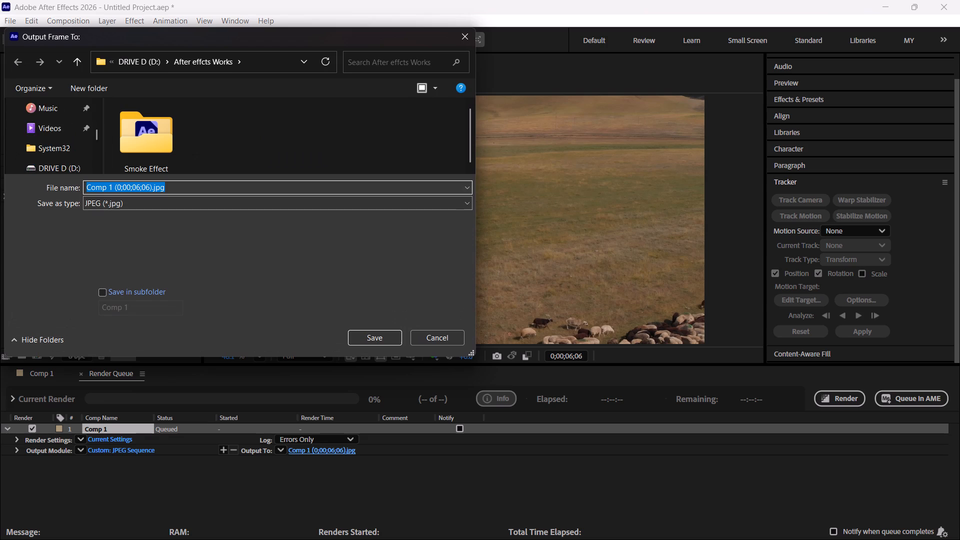
scroll(40, 104, up, 13)
scroll(43, 114, down, 2)
click(51, 118)
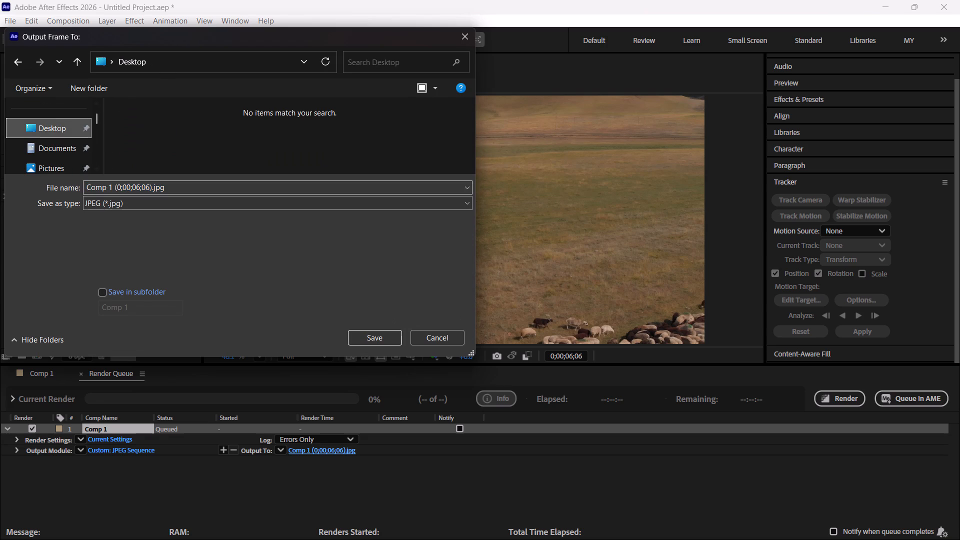
click(167, 186)
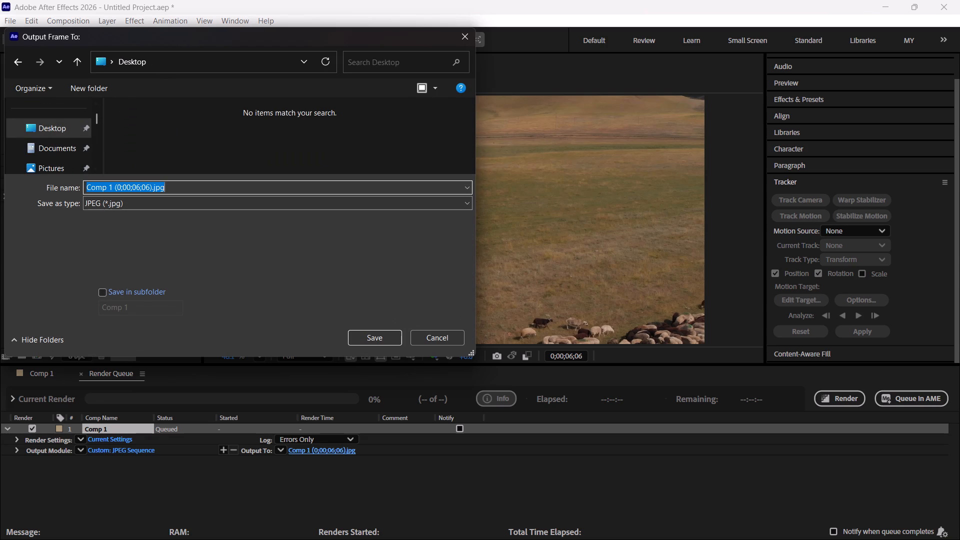
text(perfect frame no)
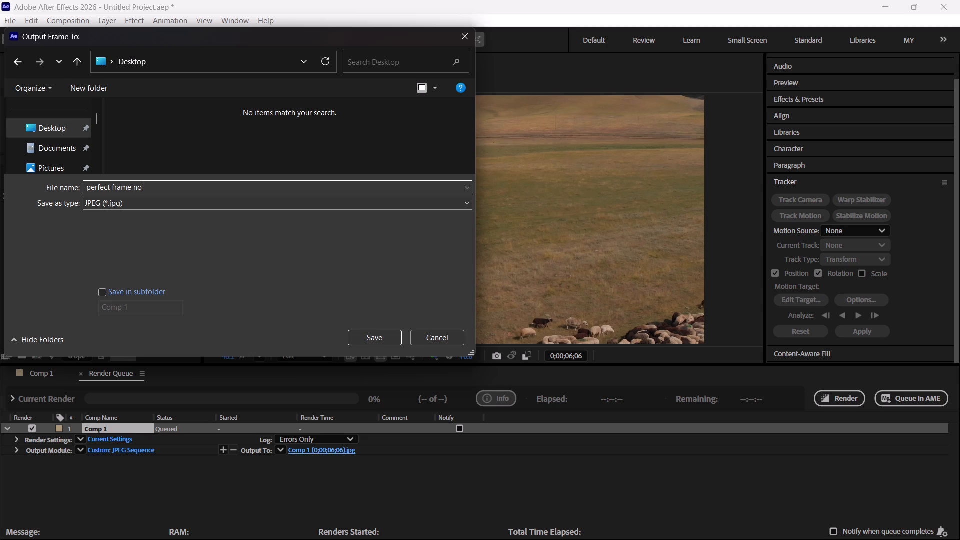
click(359, 333)
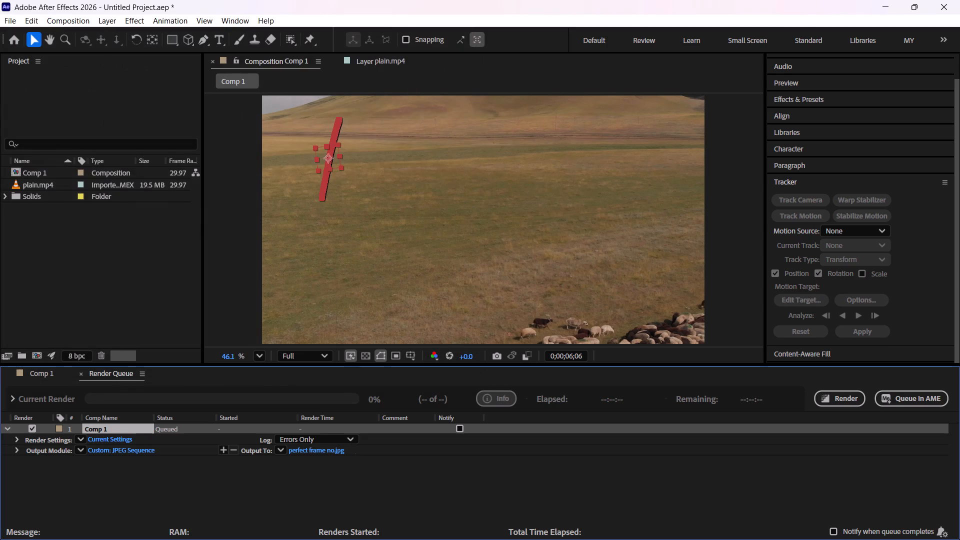
click(848, 395)
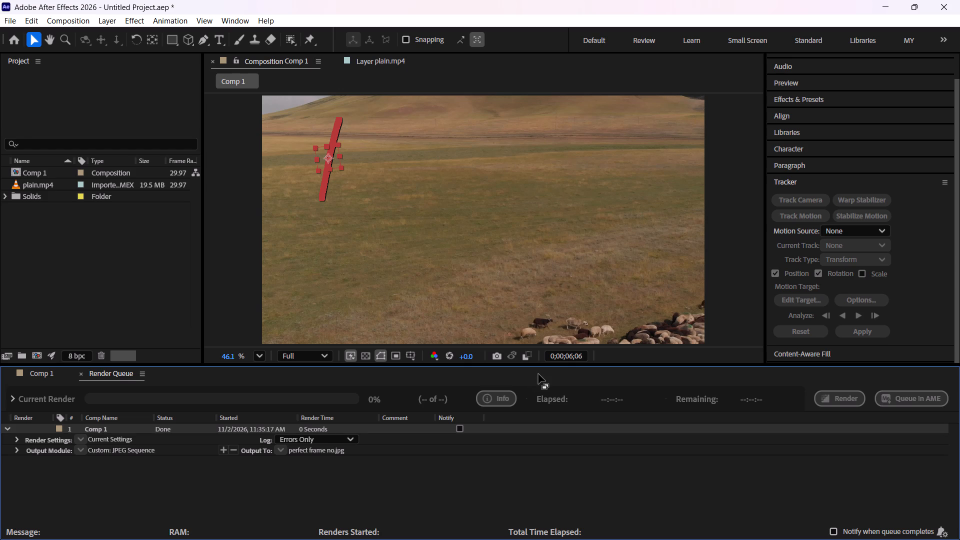
Open the rendered perfect frame no.jpg from the desktop and send it to Adobe Photoshop 2026 just once.
key(super+d)
double_click(123, 82)
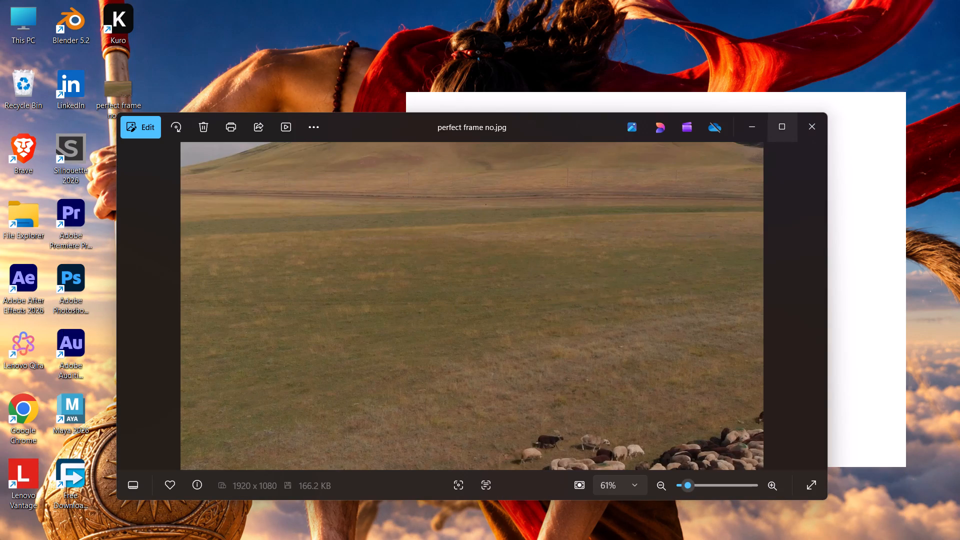
right_click(459, 236)
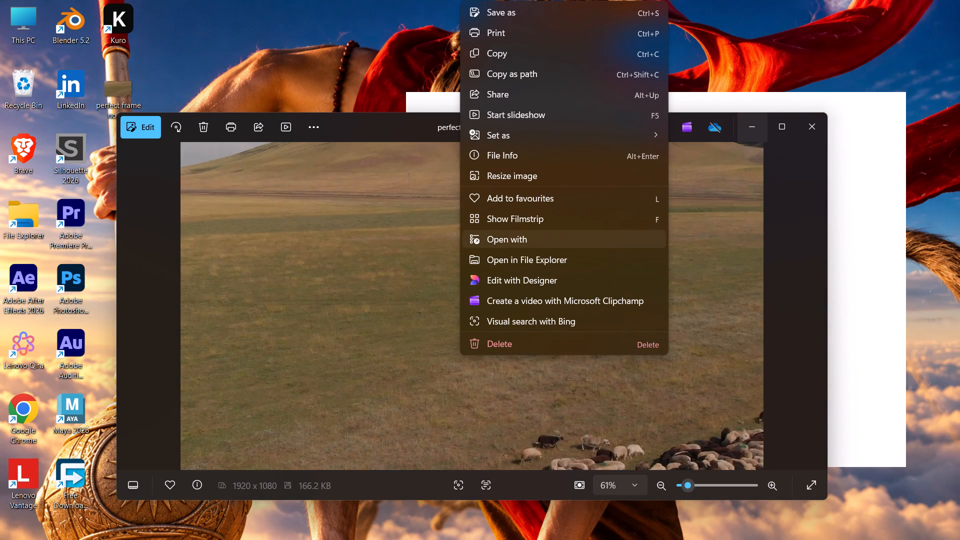
click(505, 238)
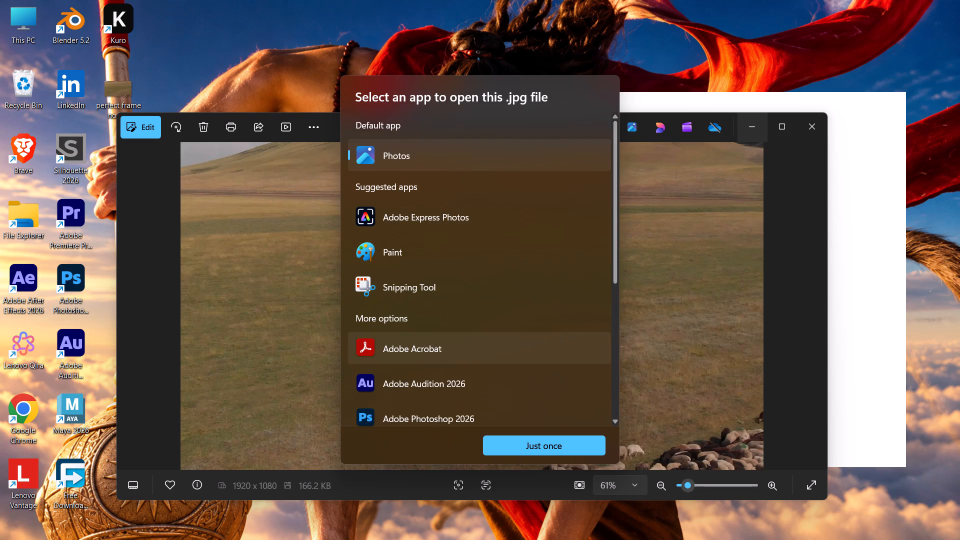
click(409, 406)
click(552, 453)
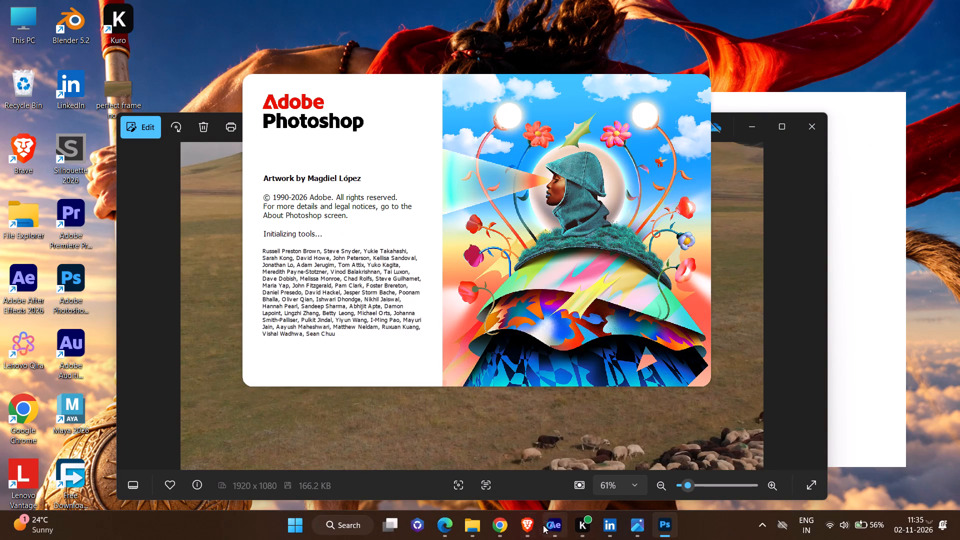
Watch the tutorial in Brave from about 6:39 to 6:54, examining how the set extension layers are built in Photoshop.
click(523, 522)
key(space)
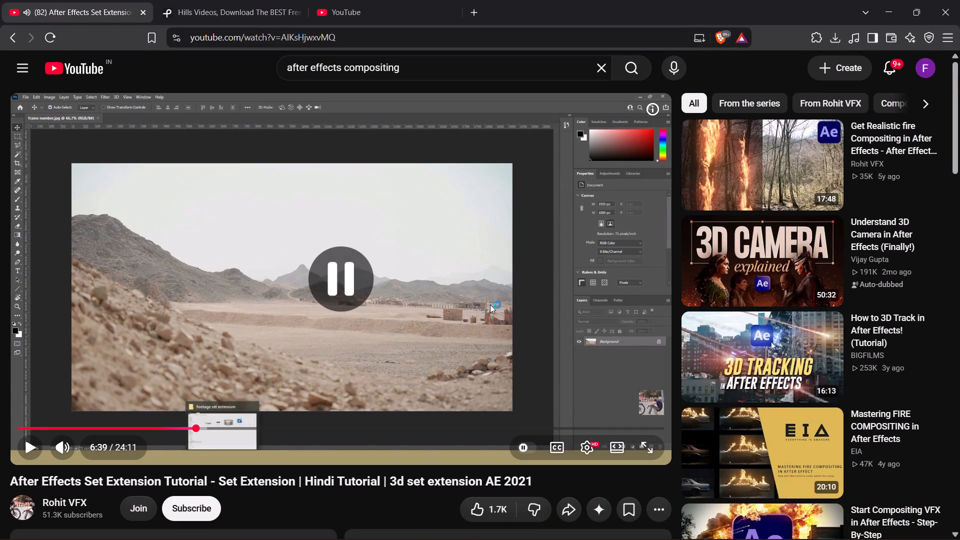
key(space)
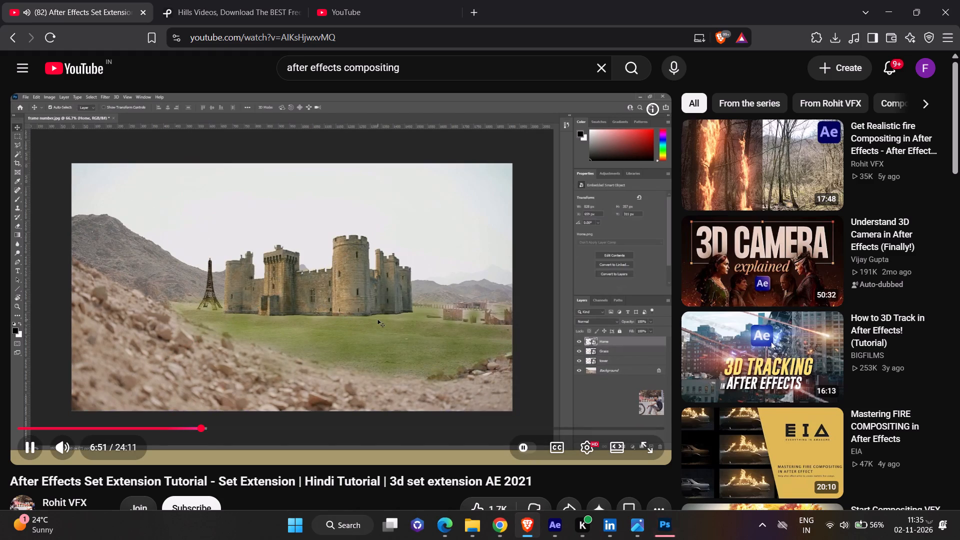
key(space)
key(space)
key(space)
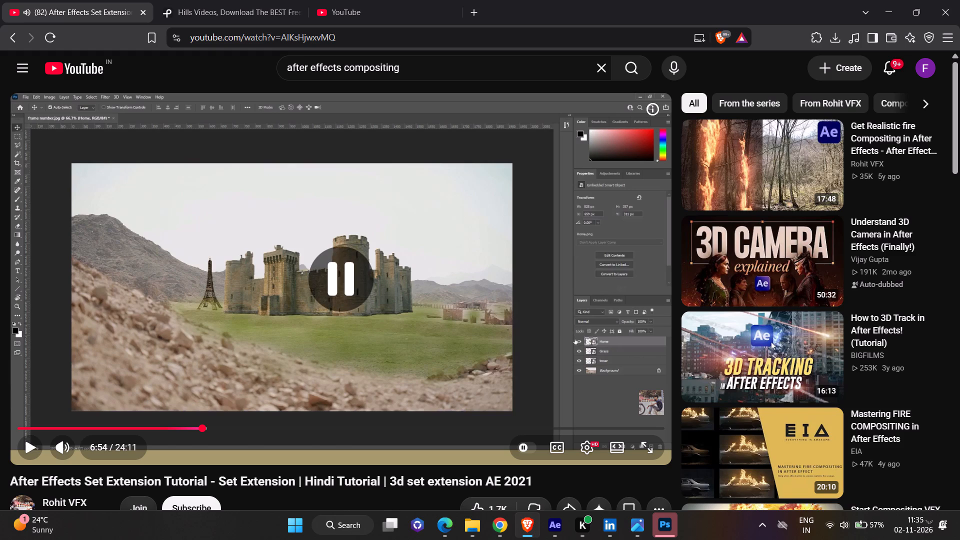
key(space)
key(space)
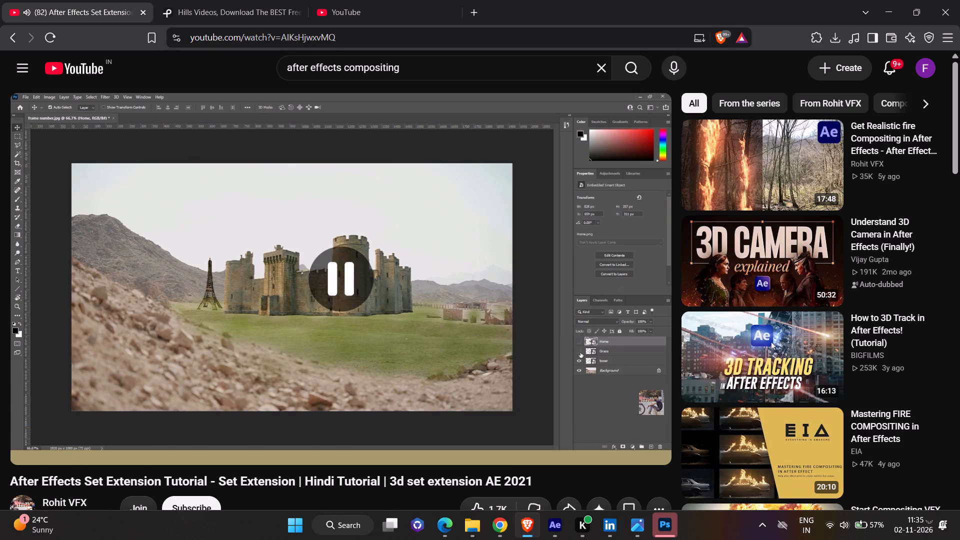
Search for pinterest in a new Brave tab and open the Pinterest - India site.
click(475, 14)
click(277, 34)
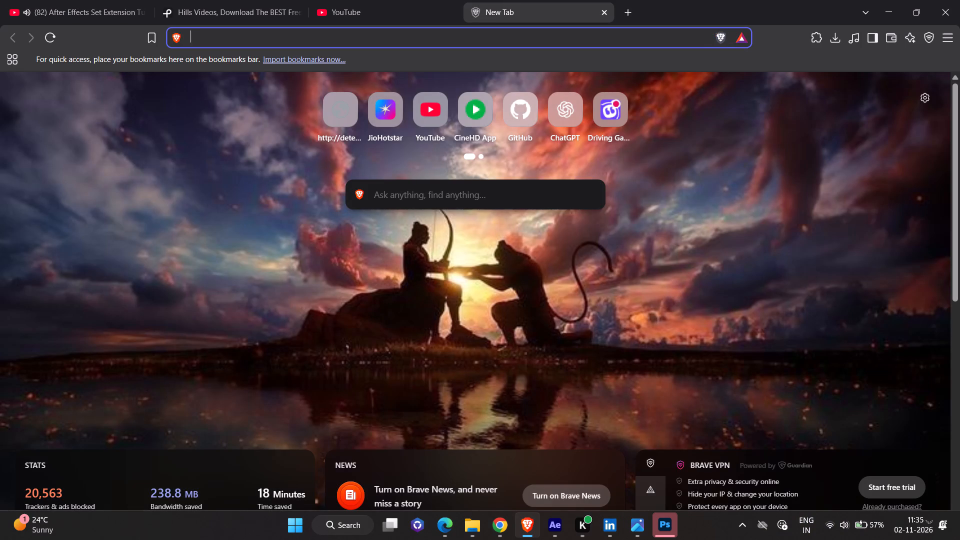
text(pinterest)
key(Return)
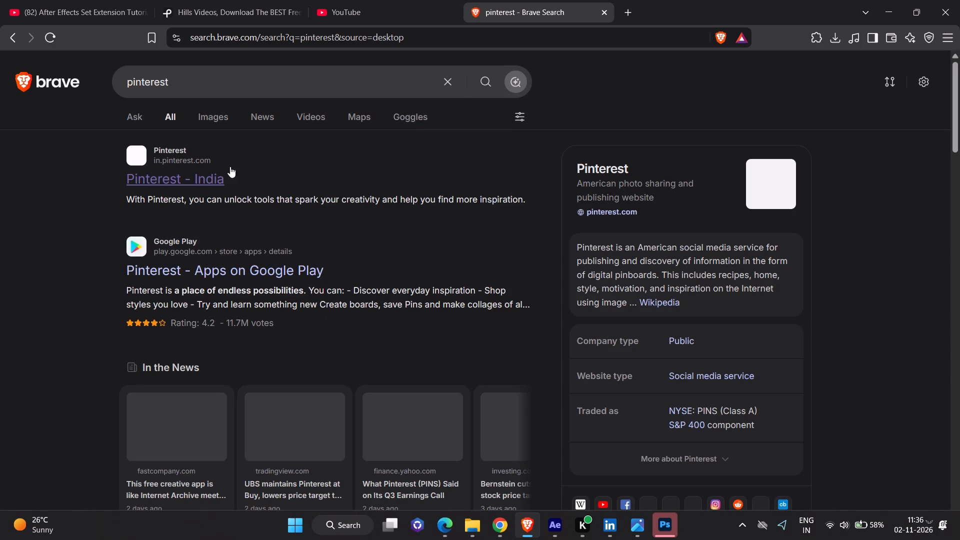
click(210, 186)
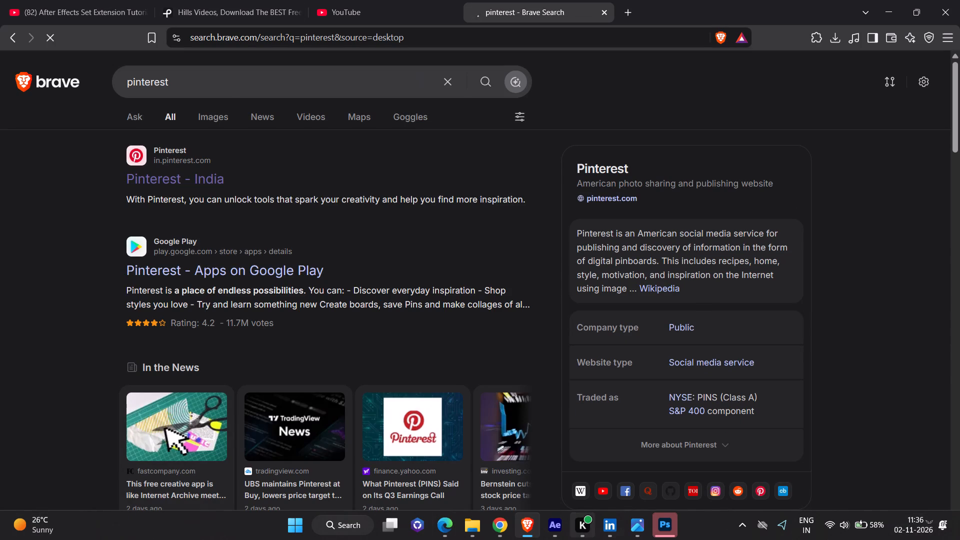
In Photoshop, create a new 1080 x 1920 px RGB document at 72 pixels/inch with a white background.
click(682, 532)
click(663, 525)
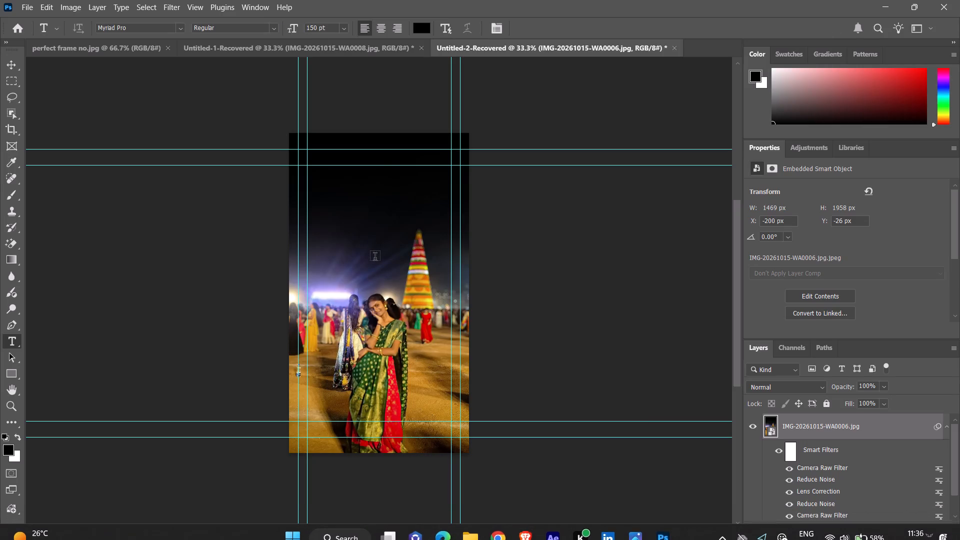
click(30, 0)
click(41, 17)
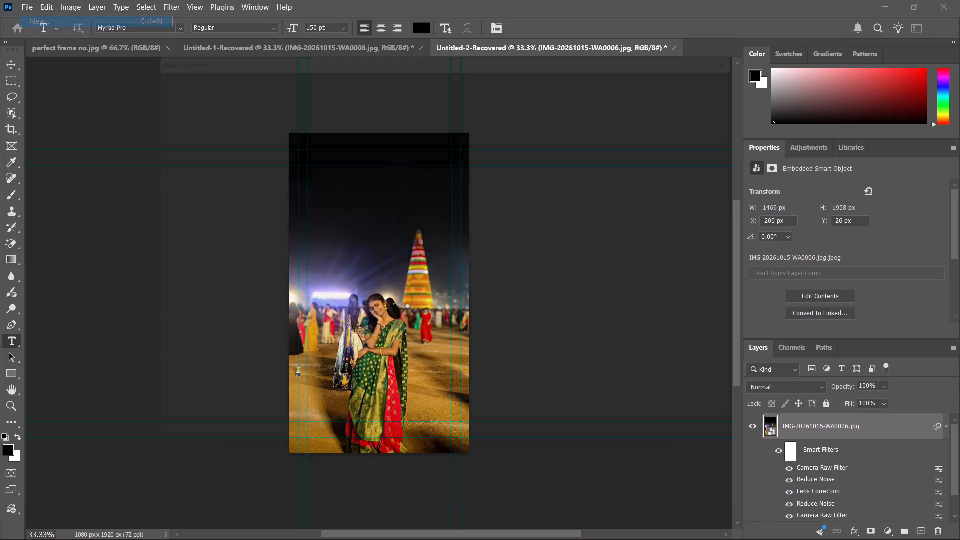
click(714, 451)
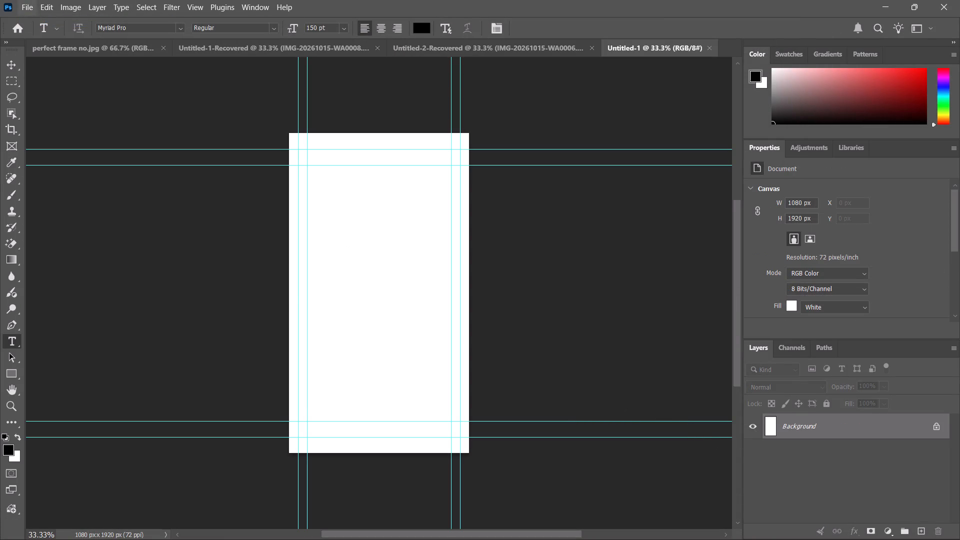
Close the Untitled-1-Recovered document without saving its changes.
click(379, 43)
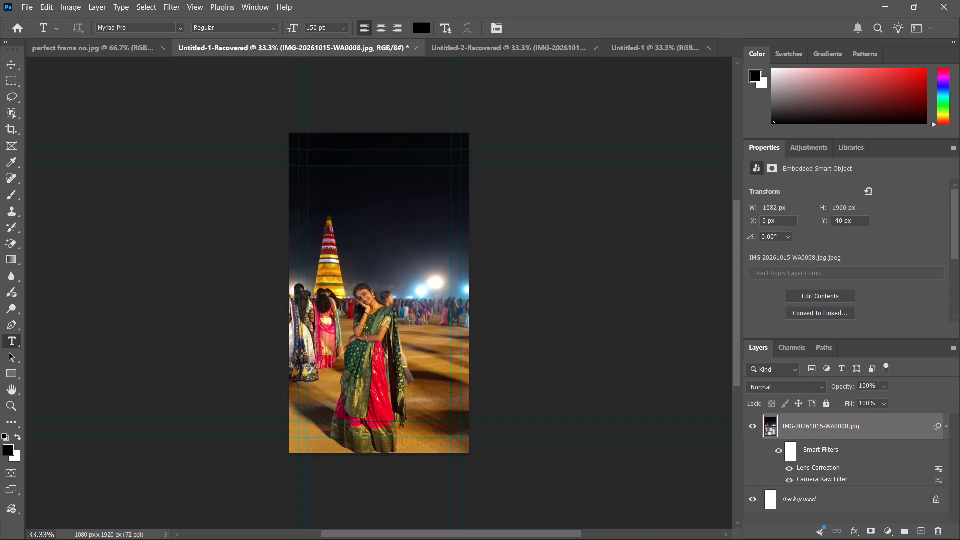
click(411, 49)
click(416, 46)
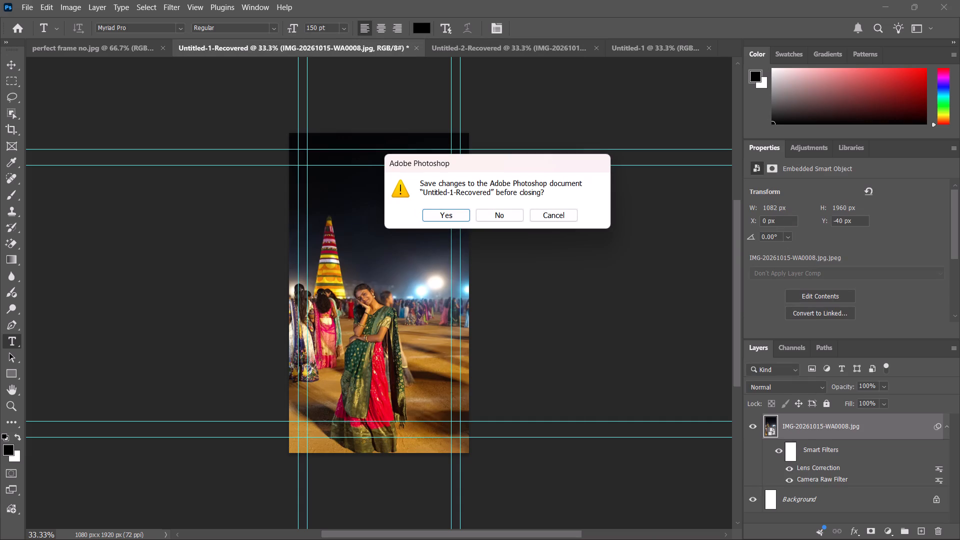
click(491, 213)
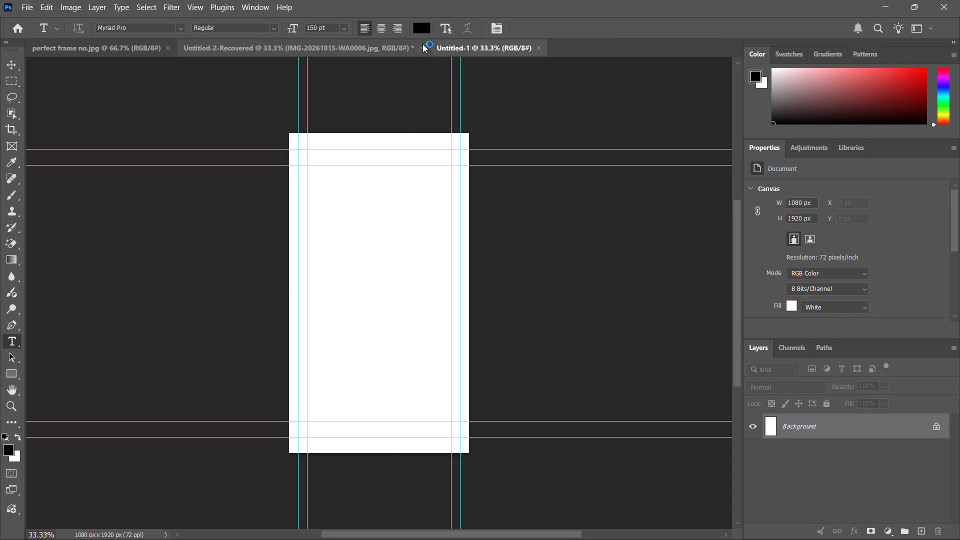
Close the Untitled-2-Recovered document.
click(422, 44)
click(422, 45)
click(446, 210)
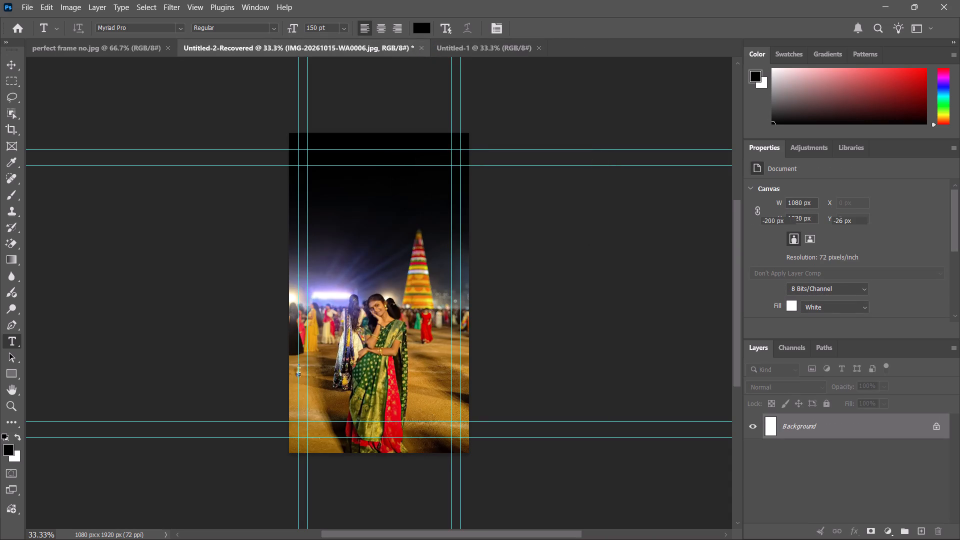